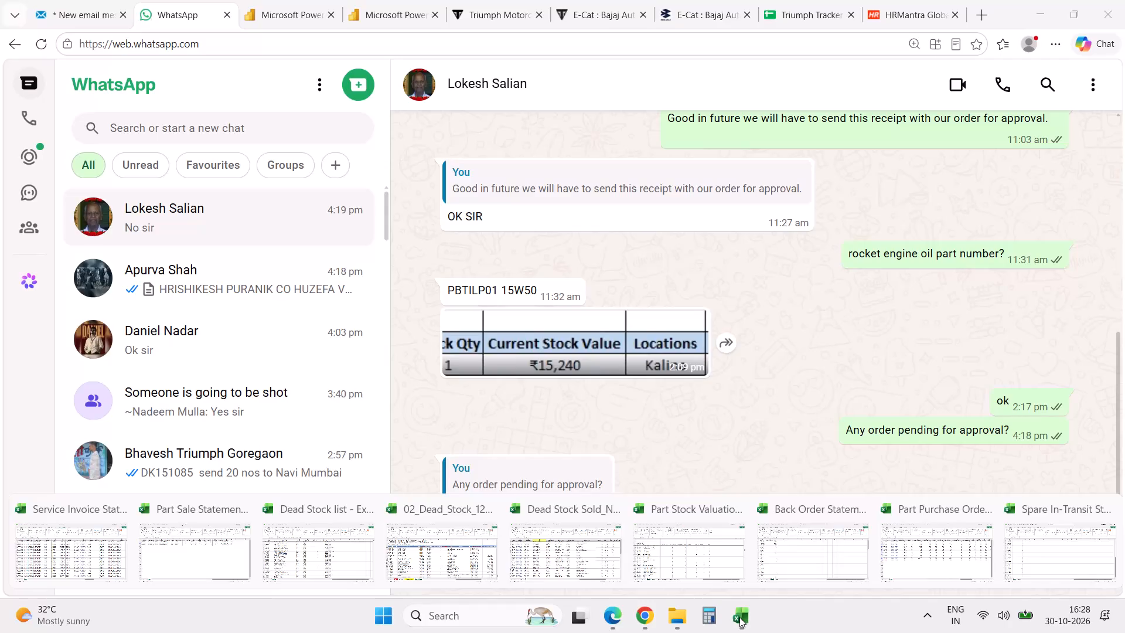
In Excel, save and close the Spare In-Transit Statement-30102026 and Part Purchase Order Statement-30102026 workbooks.
left_click(1041, 539)
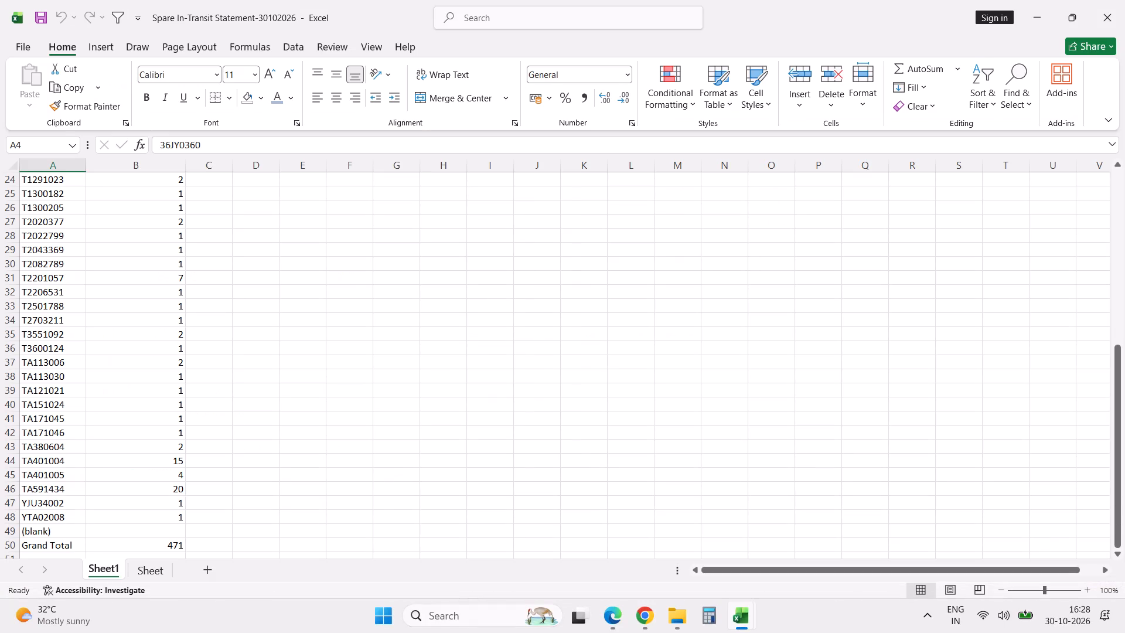
left_click(1118, 15)
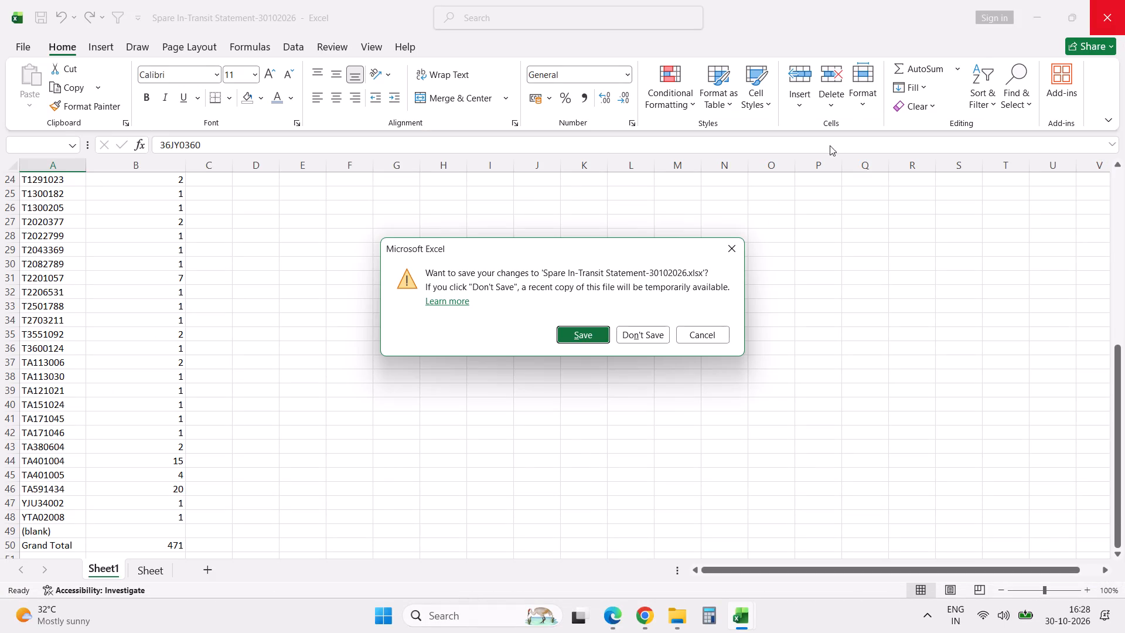
left_click(579, 339)
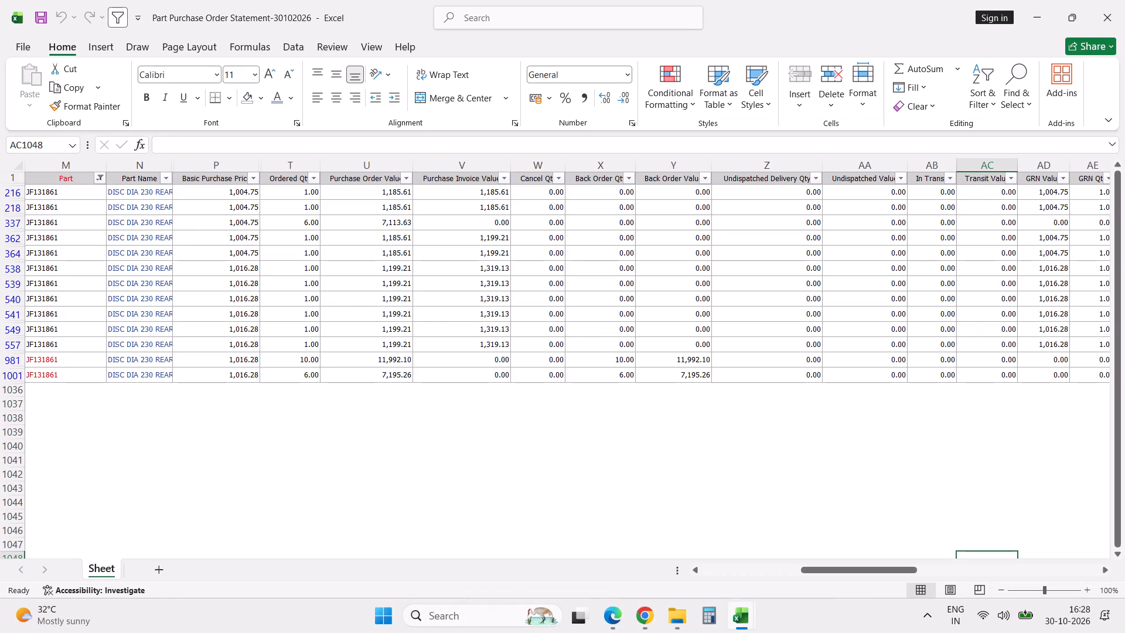
left_click(1112, 26)
left_click(591, 331)
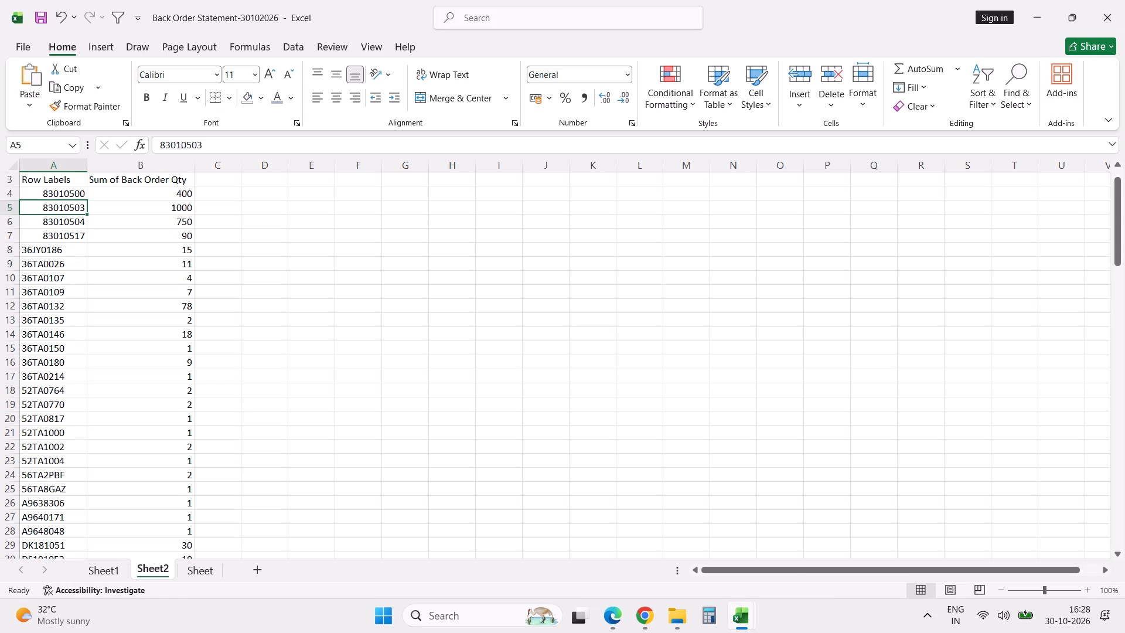
Save and close the Back Order Statement-30102026 and Part Stock Valuation-30102026 workbooks.
left_click(1104, 28)
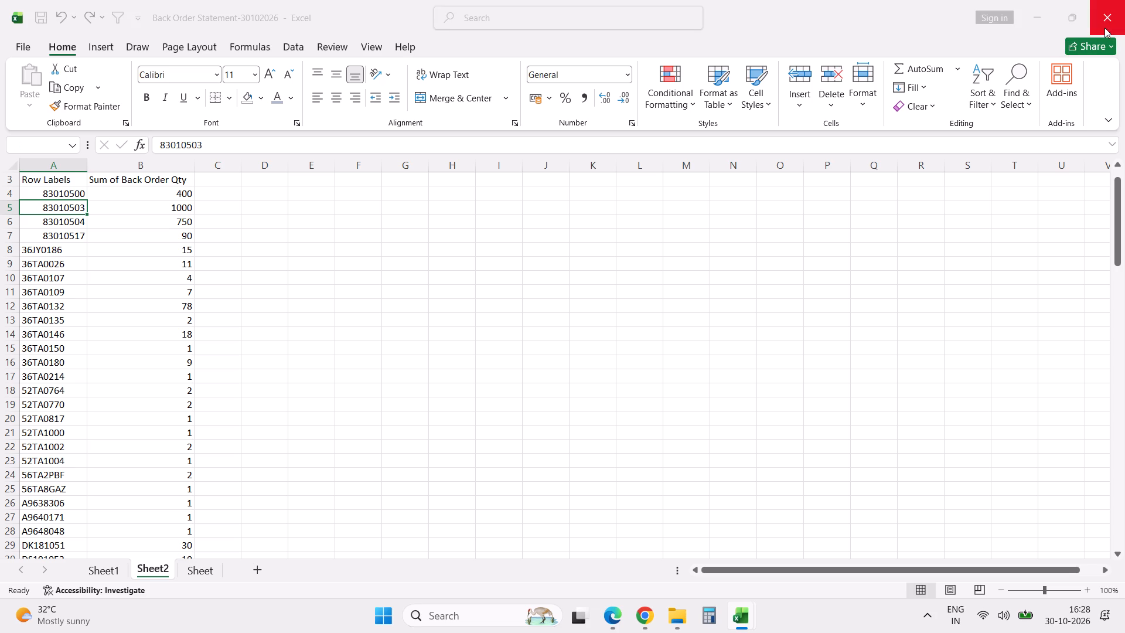
left_click(588, 335)
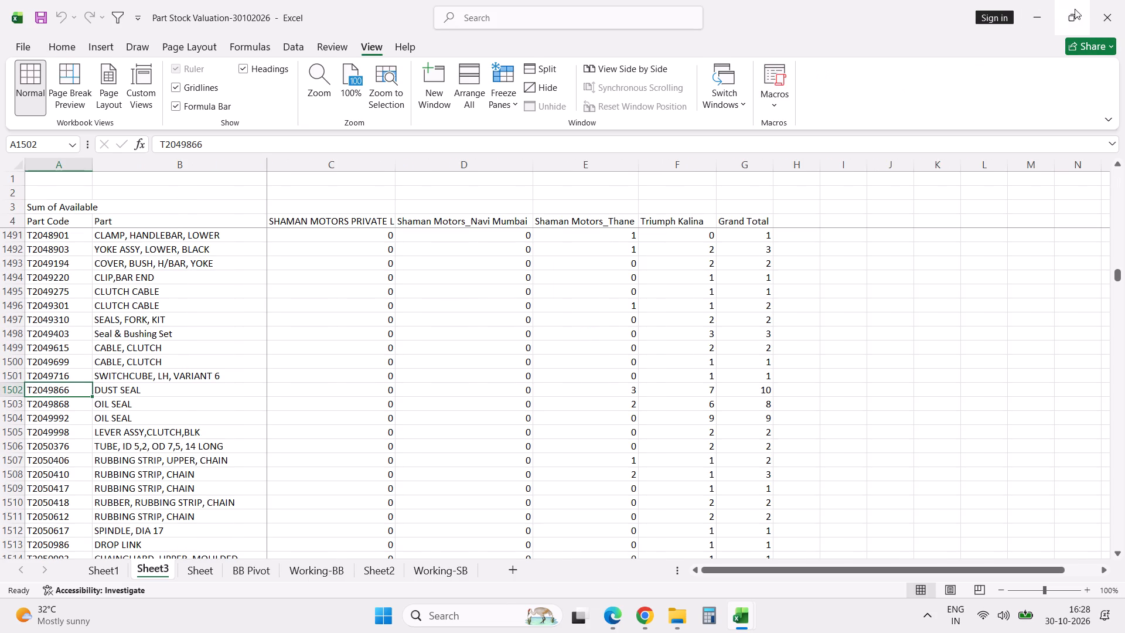
left_click(1104, 22)
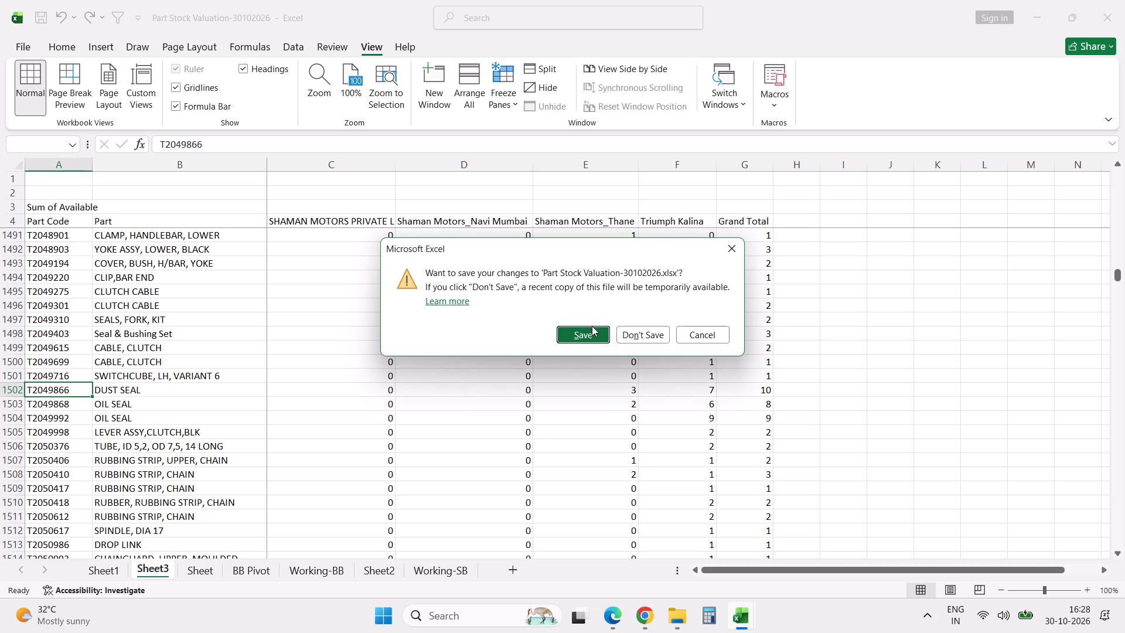
left_click(587, 334)
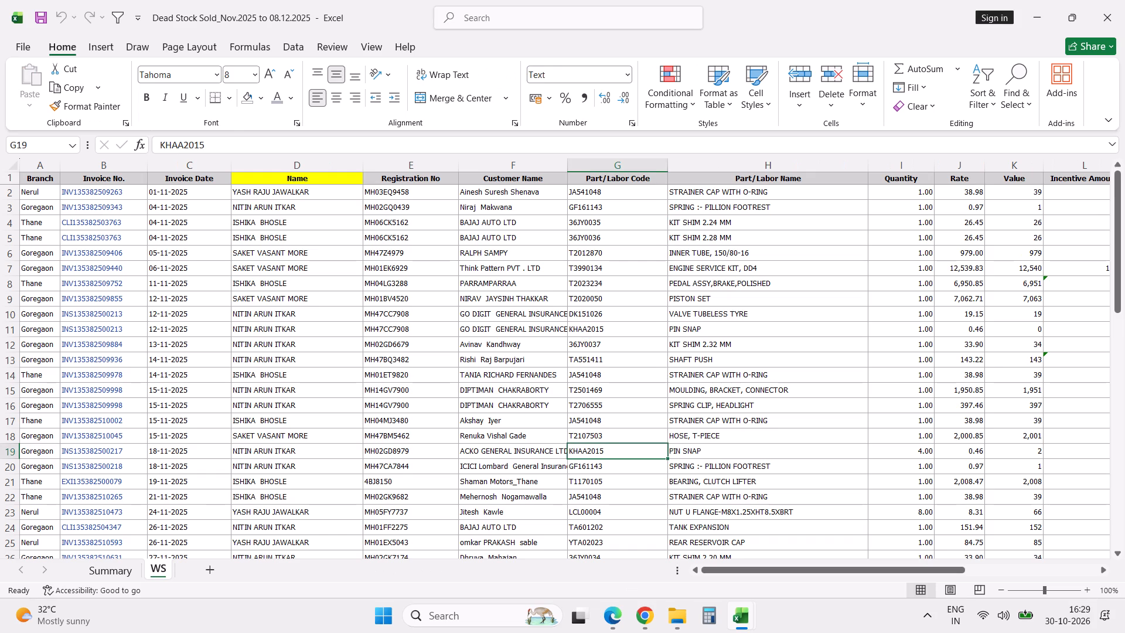
Compare the column layout of the Dead Stock Sold workbook with the September Part Sale and Service Invoice Statement workbooks.
key("Left")
key("Left")
key("Left")
key("Left")
key("Left")
key("Left")
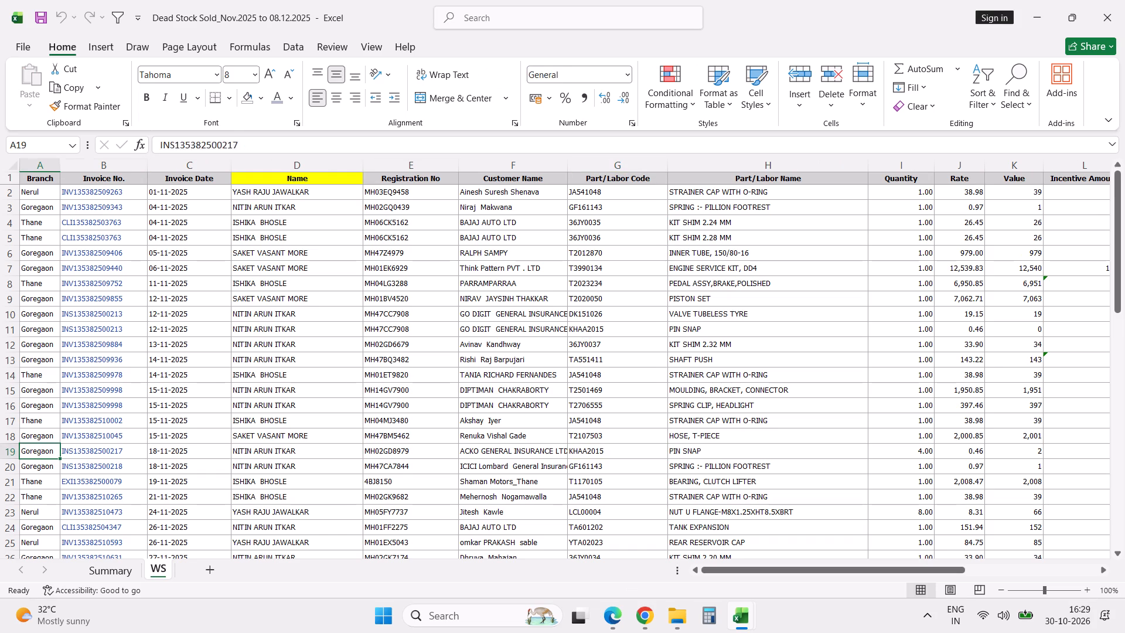
key("Left")
key("Left")
key("Left")
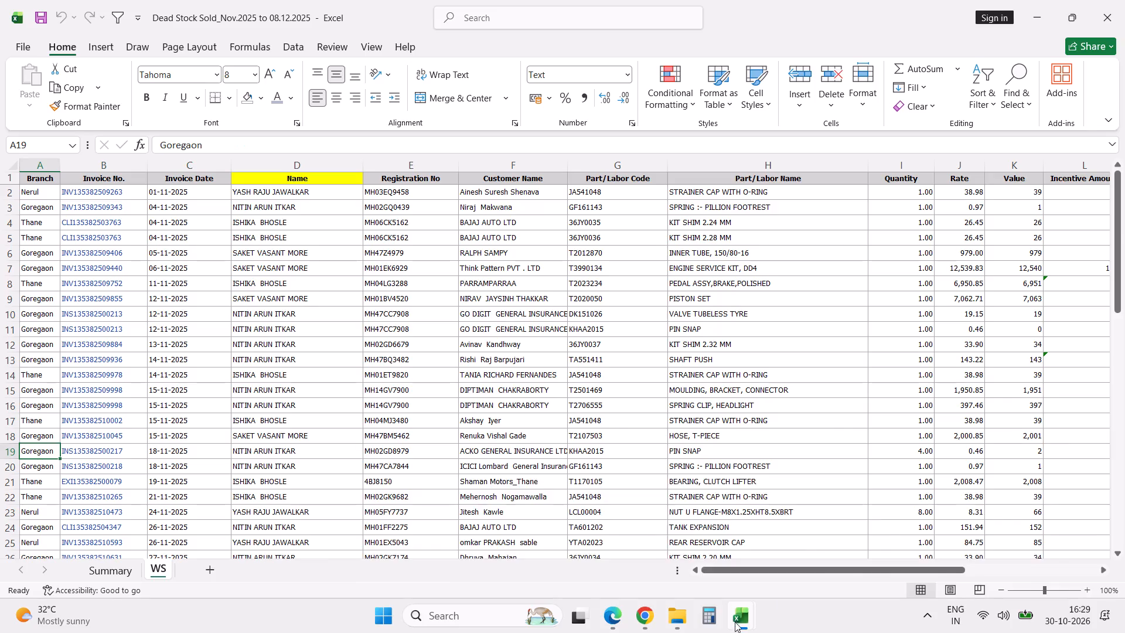
left_click(507, 568)
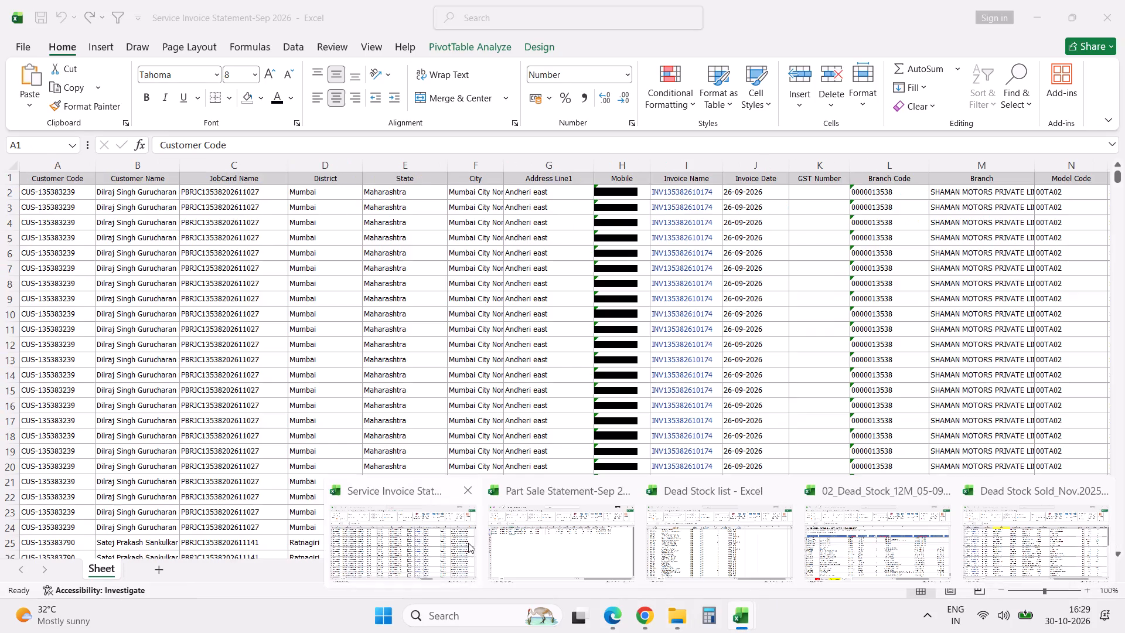
left_click(468, 543)
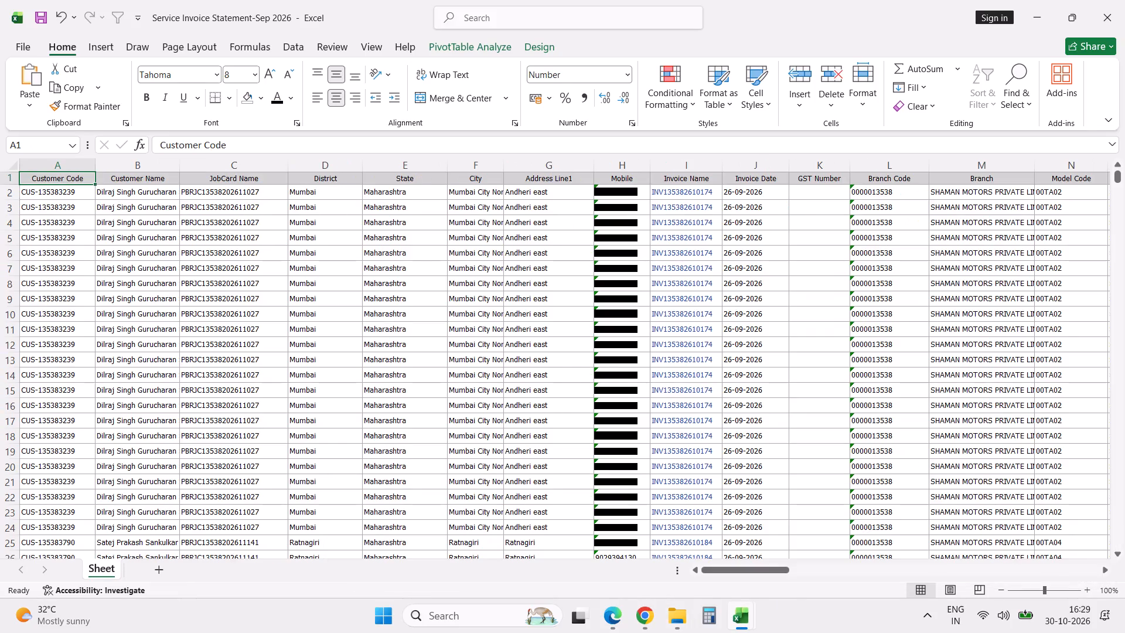
key("alt+Tab")
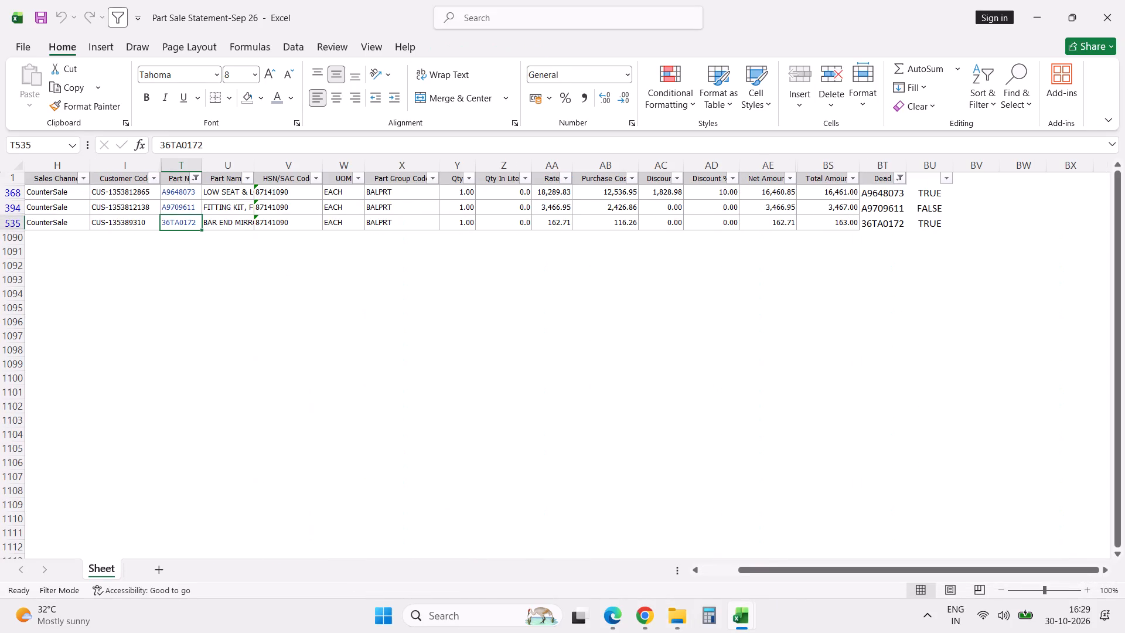
key("alt+Tab")
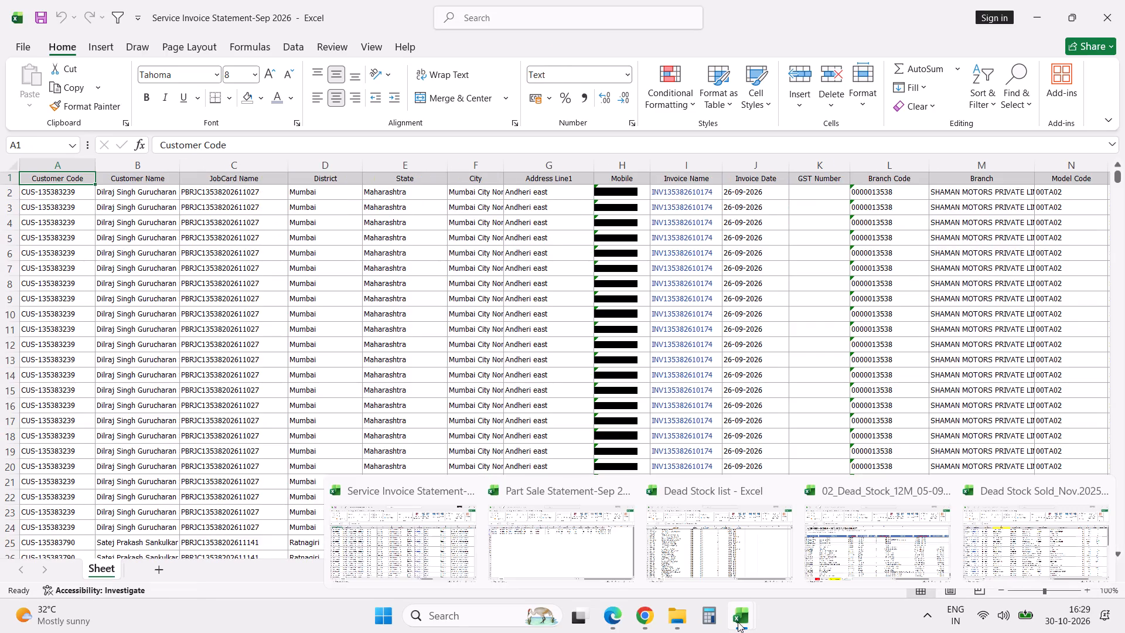
left_click(990, 567)
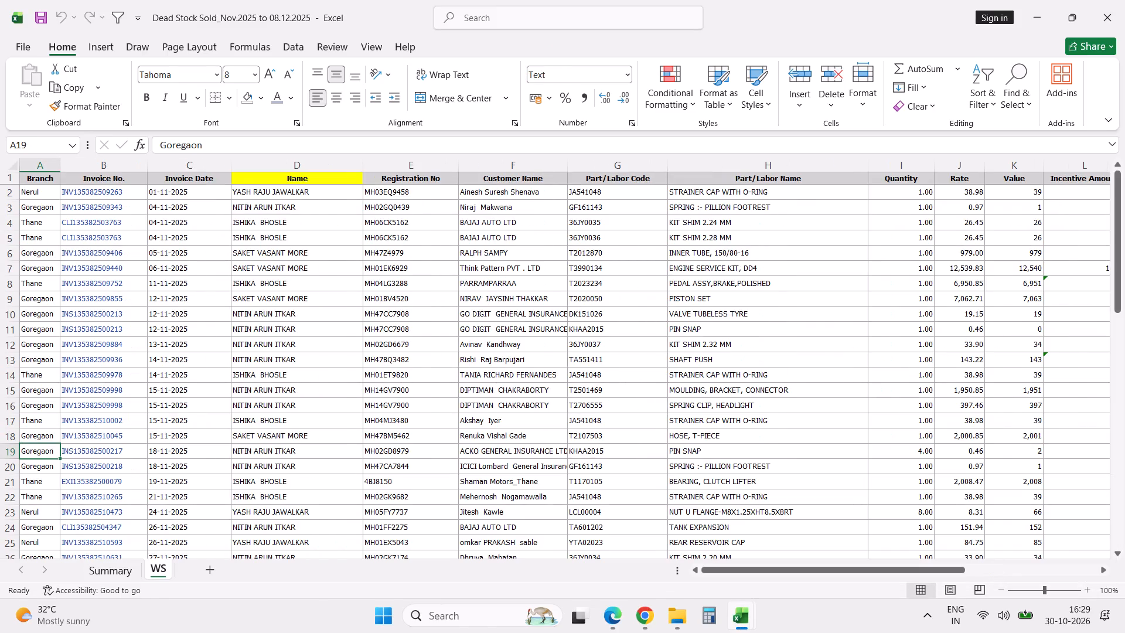
key("alt+Tab")
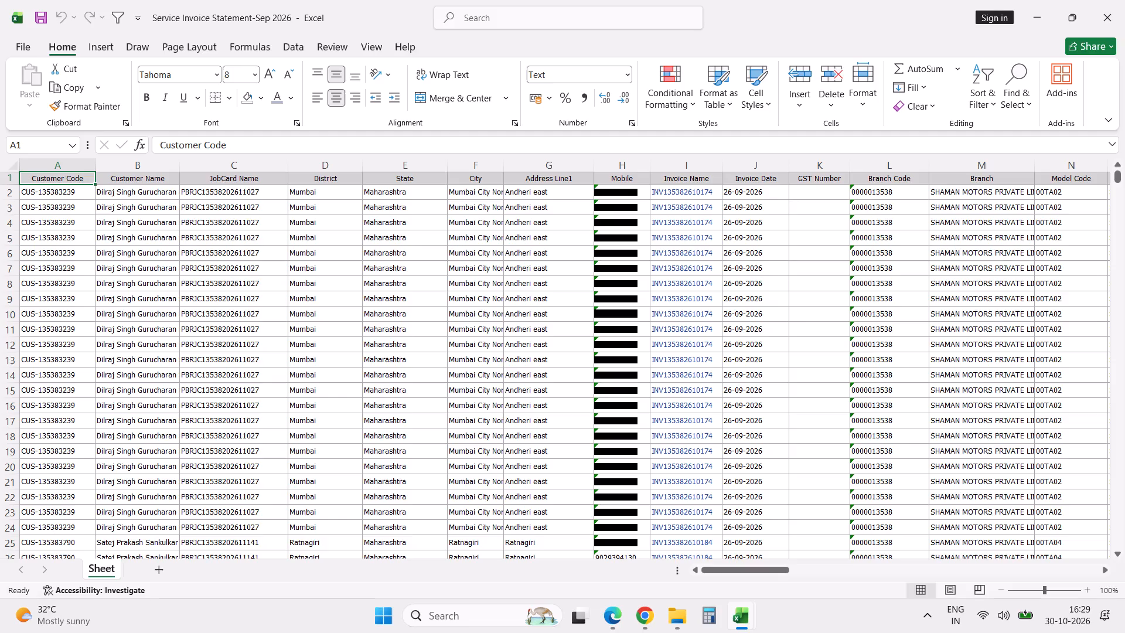
Examine the columns of Service Invoice Statement-Sep 2026 from the customer details across to Quantity, returning to the first column.
left_click(388, 294)
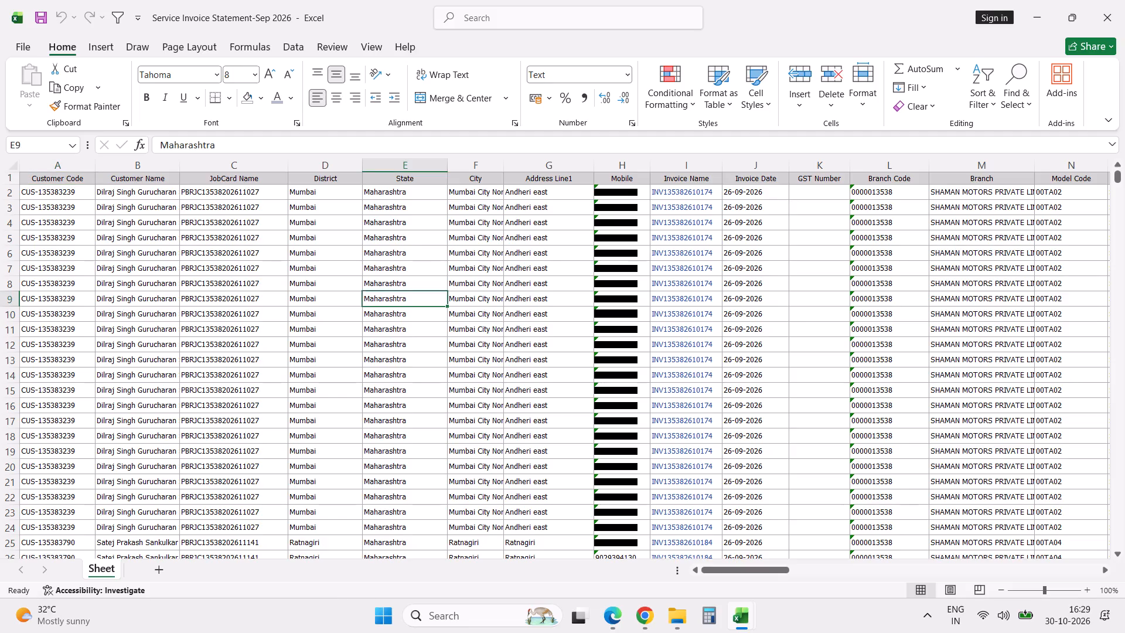
key("Right")
key("Right")
key("Right")
key("Right")
key("Right")
key("Right")
key("Right")
key("Right")
key("Right")
key("Right")
key("Right")
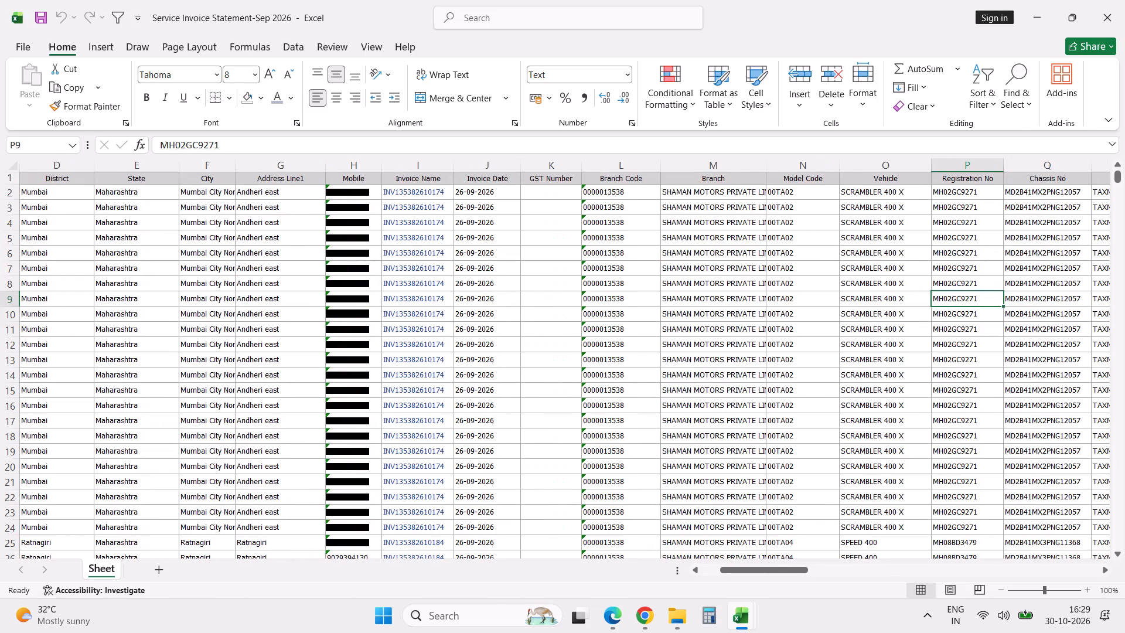
key("Right")
key("Right")
key("Right")
key("Right")
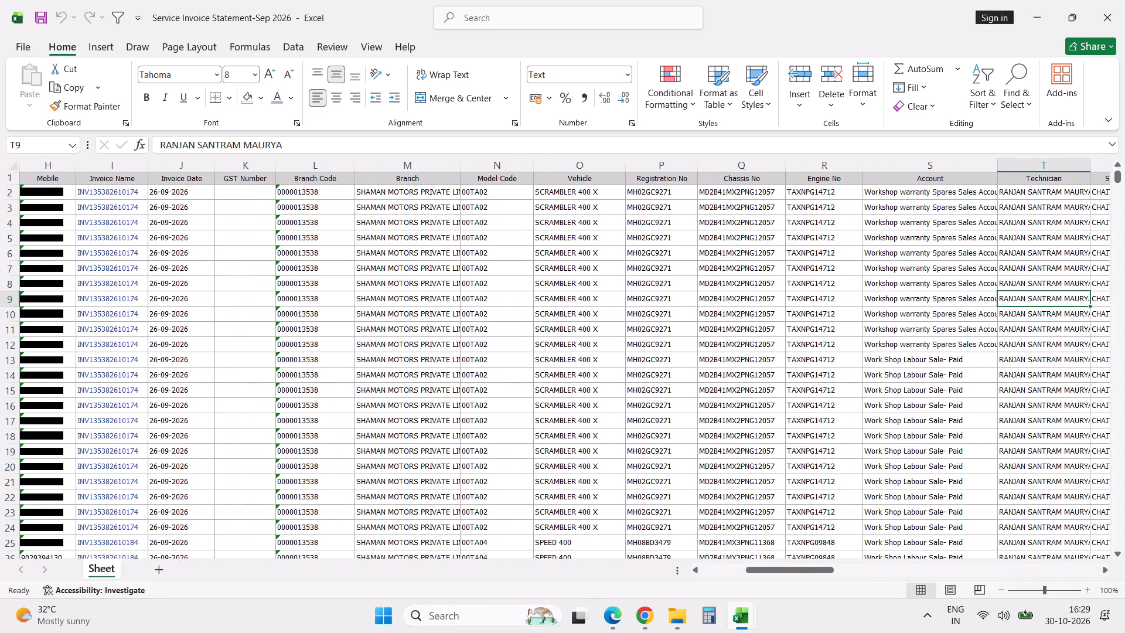
key("Right")
key("Right")
key("Right")
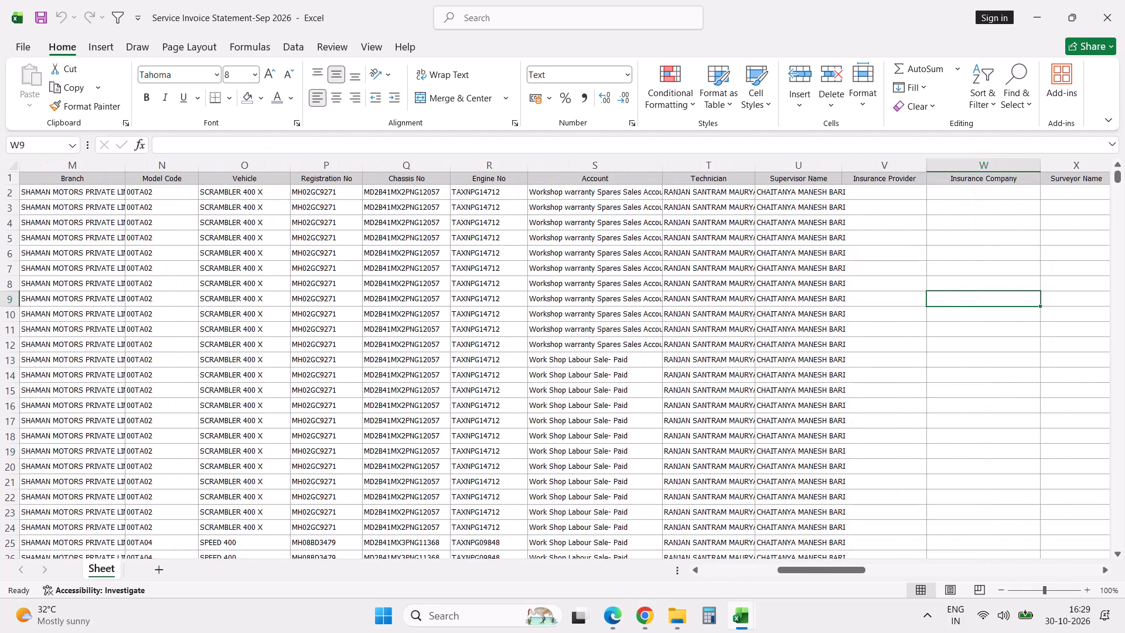
key("Right")
key("Right")
key("Right")
key("Right")
key("Right")
key("Right")
key("Right")
key("Right")
key("Right")
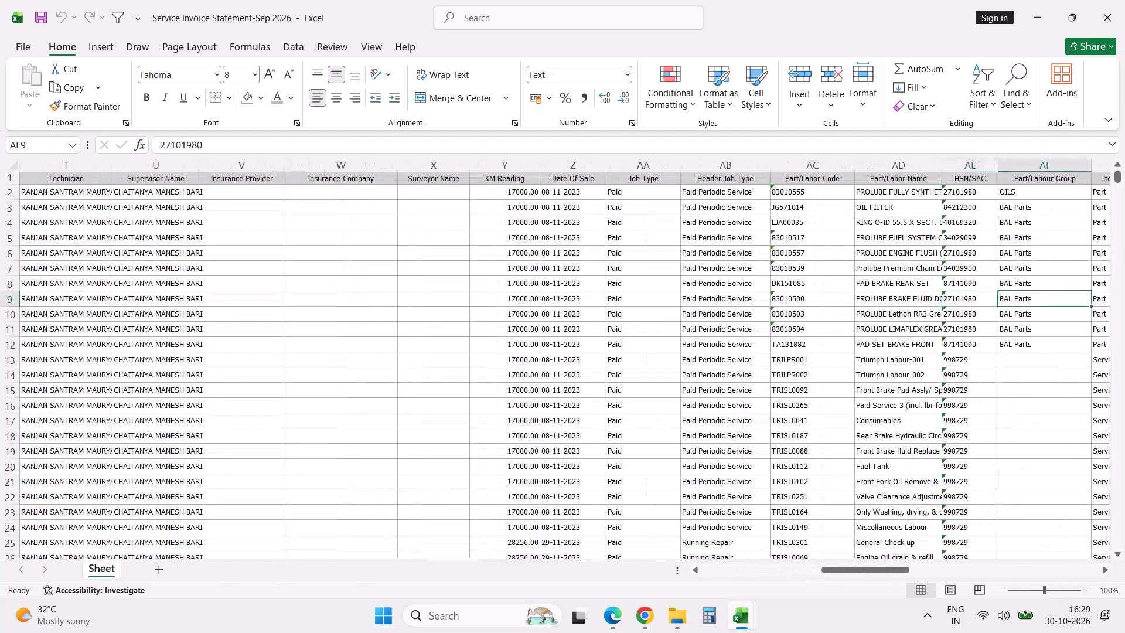
key("Right")
key("Right")
key("Right")
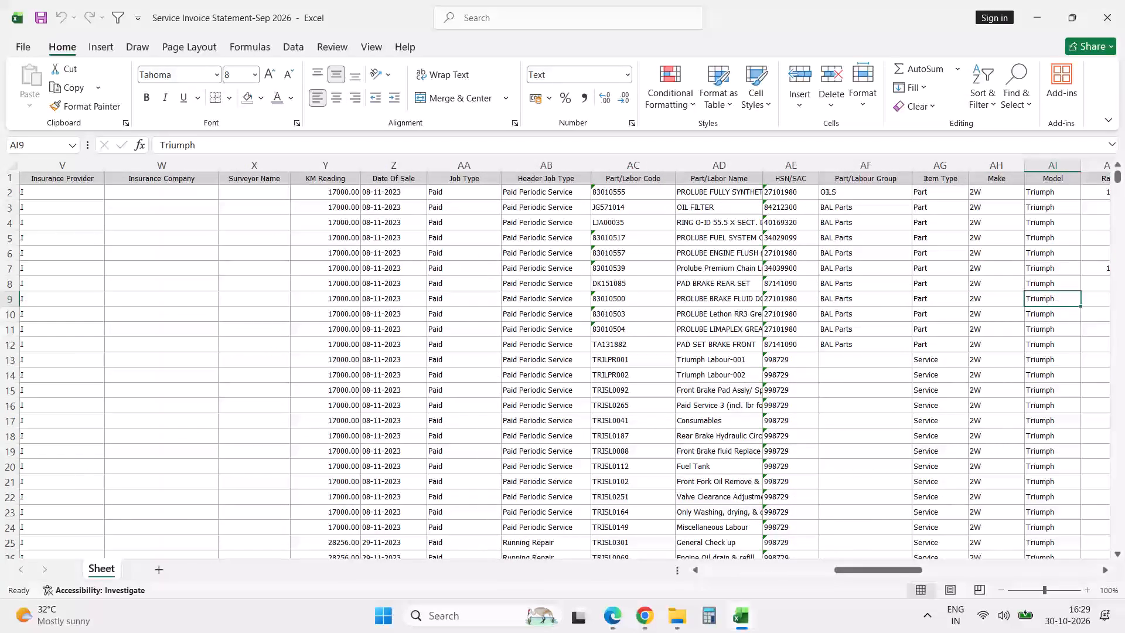
key("Right")
key("Right")
key("Right")
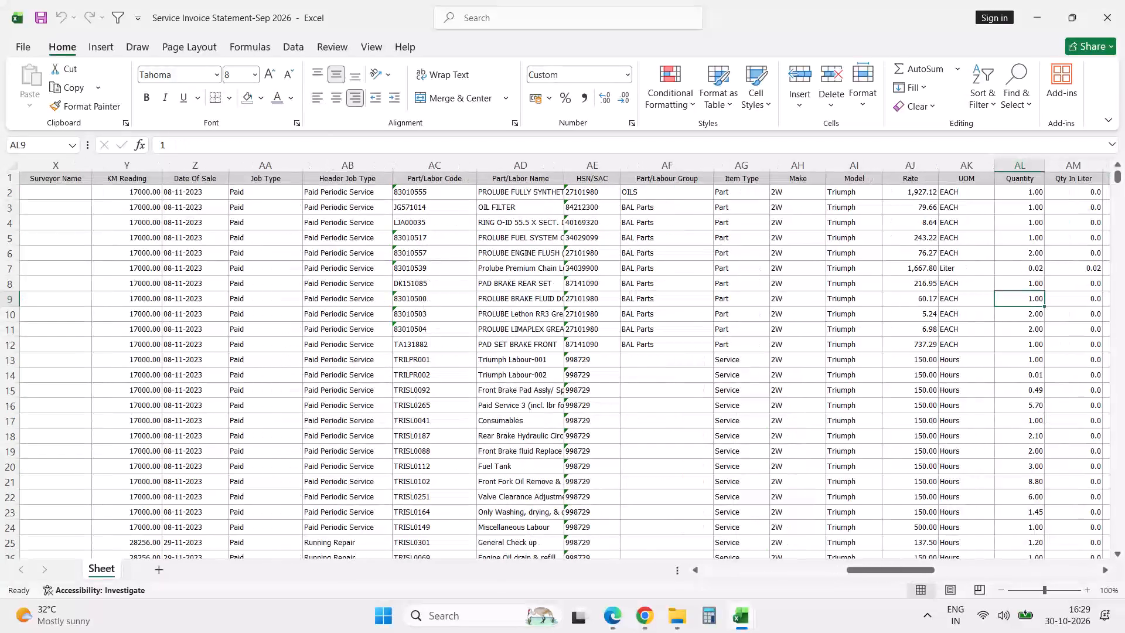
key("Left")
key("Left")
key("Left")
key("Left")
key("Left")
key("Left")
key("Left")
key("Left")
key("Left")
key("Left")
key("Left")
key("Left")
key("Left")
key("Left")
key("Left")
key("Left")
key("Left")
key("Left")
key("Left")
key("Left")
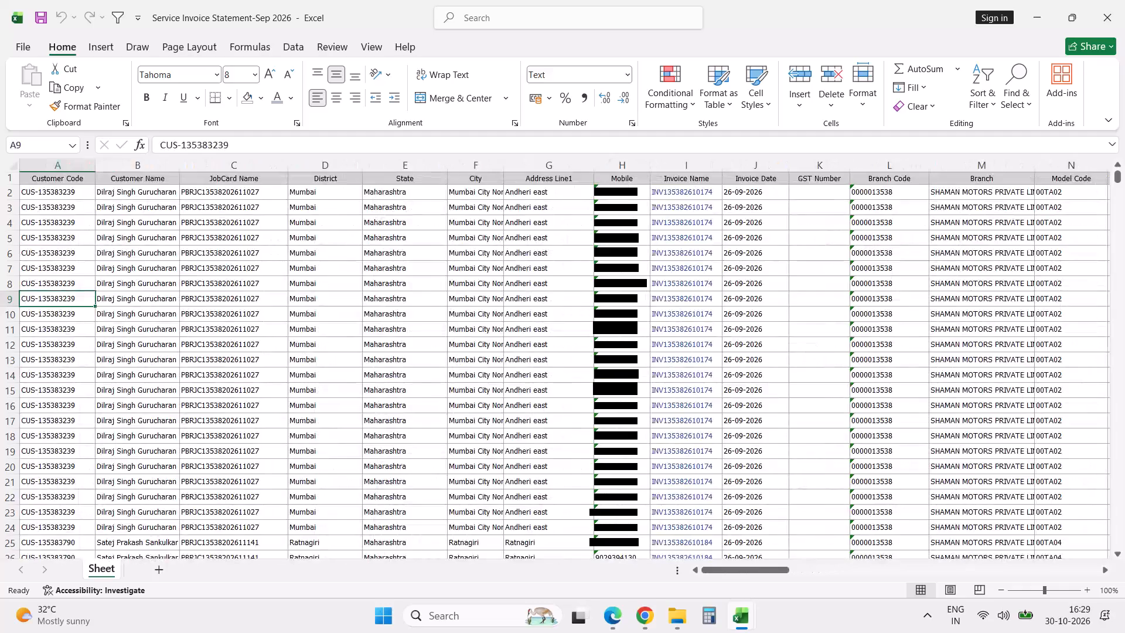
Create a copy of the worksheet named Sheet, placed before the original in Service Invoice Statement-Sep 2026.
right_click(103, 568)
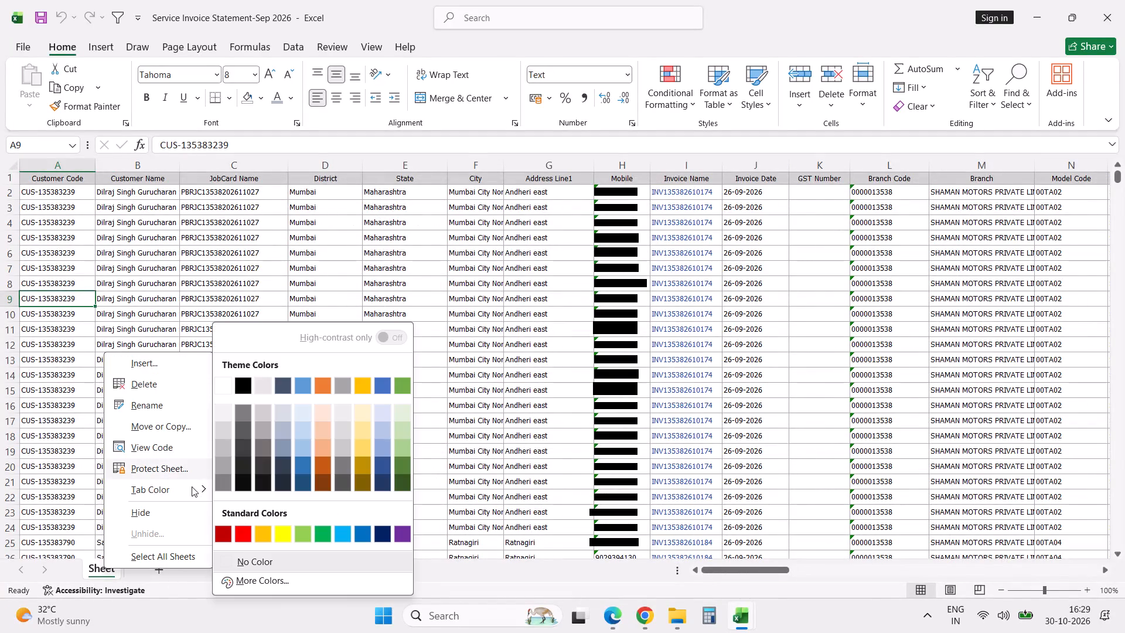
left_click(189, 425)
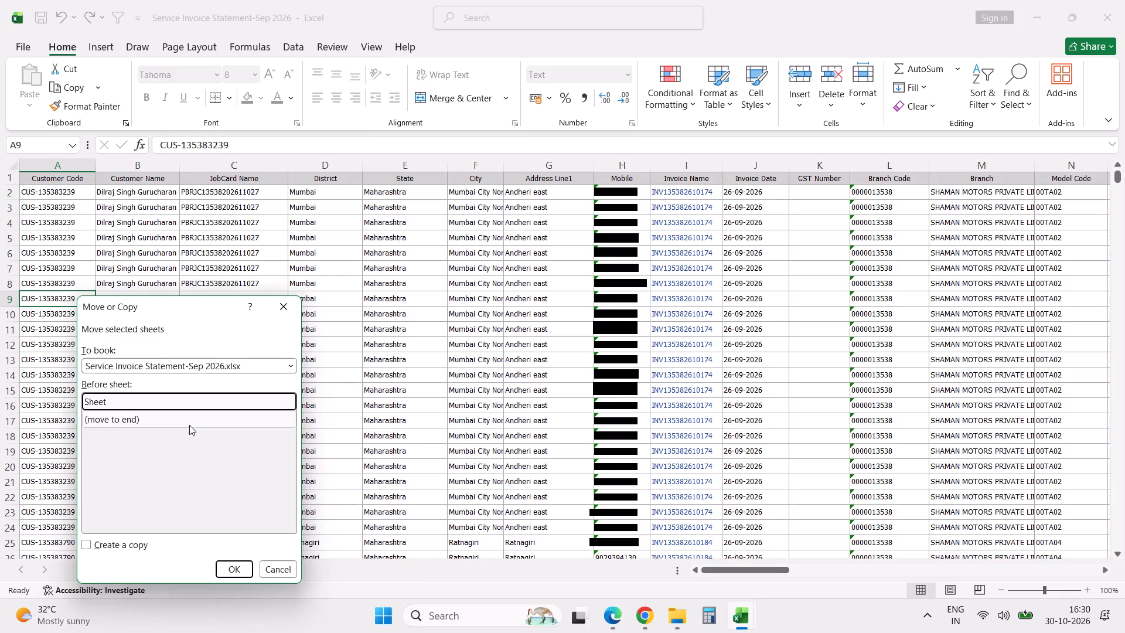
left_click(123, 546)
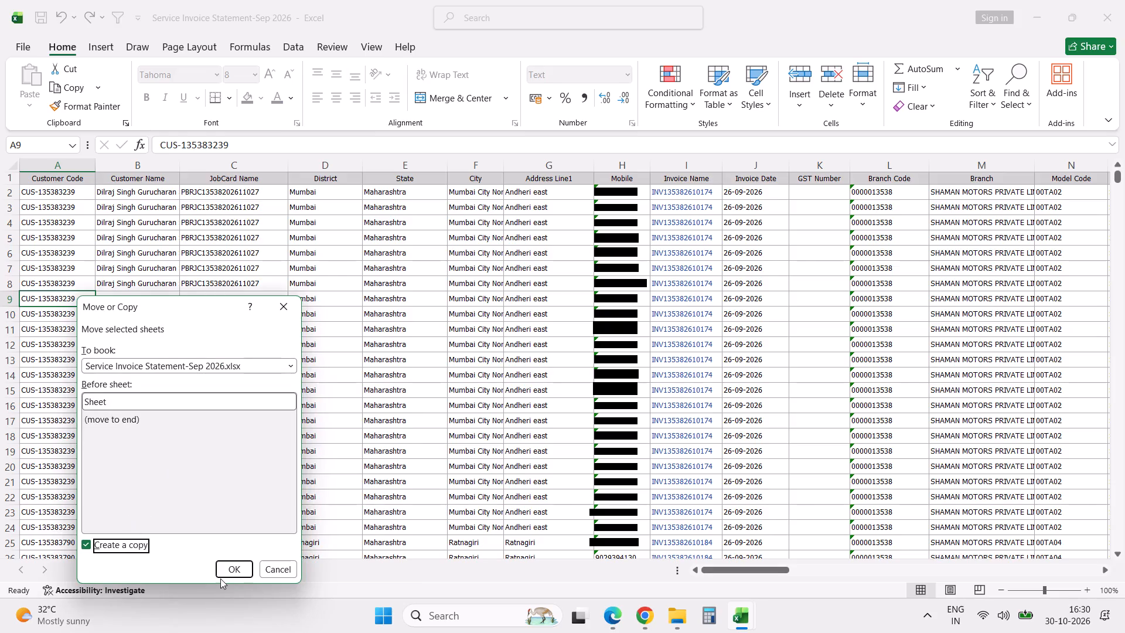
left_click(239, 569)
Turn on filters for the header row of the copied sheet, Sheet (2).
scroll(264, 405, "up", 2)
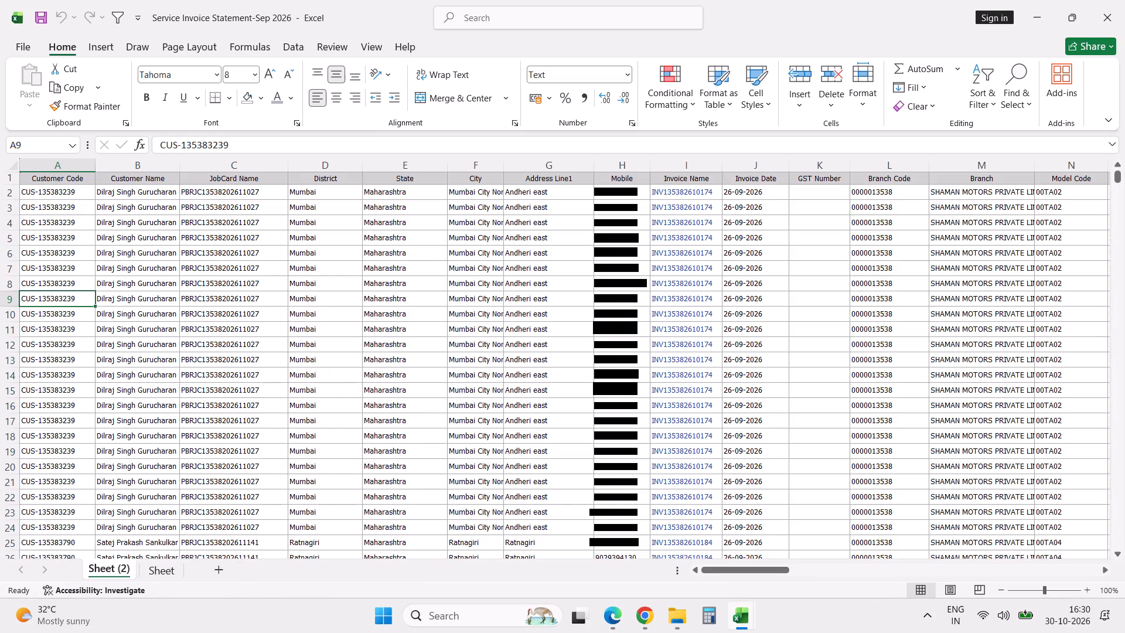
scroll(264, 405, "up", 5)
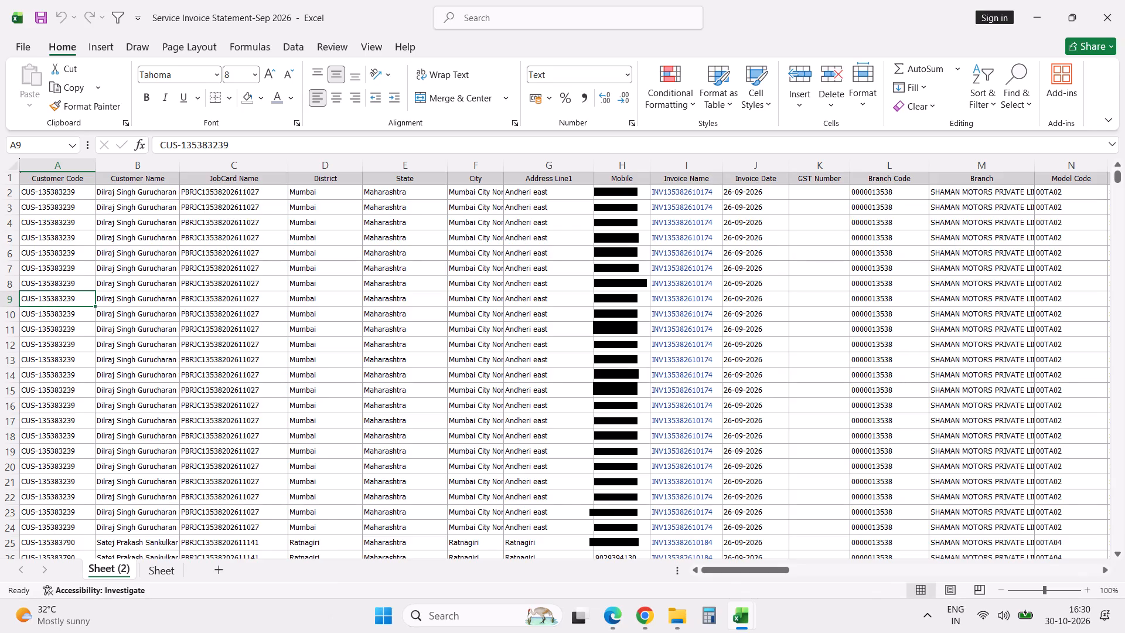
left_click(894, 179)
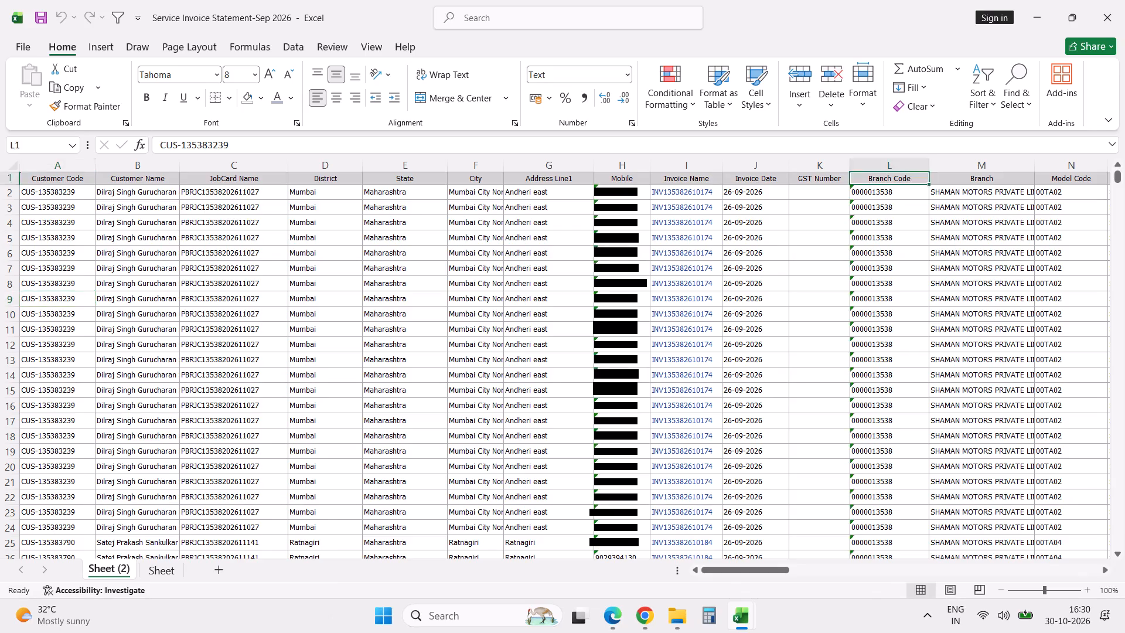
type("dff")
left_click(922, 181)
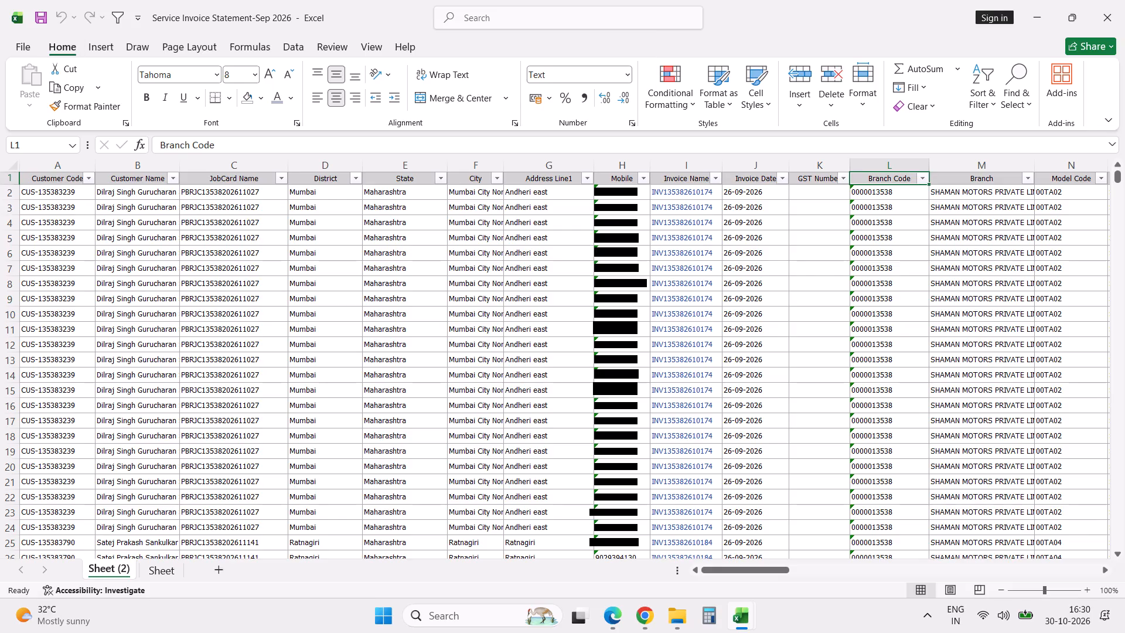
left_click(986, 360)
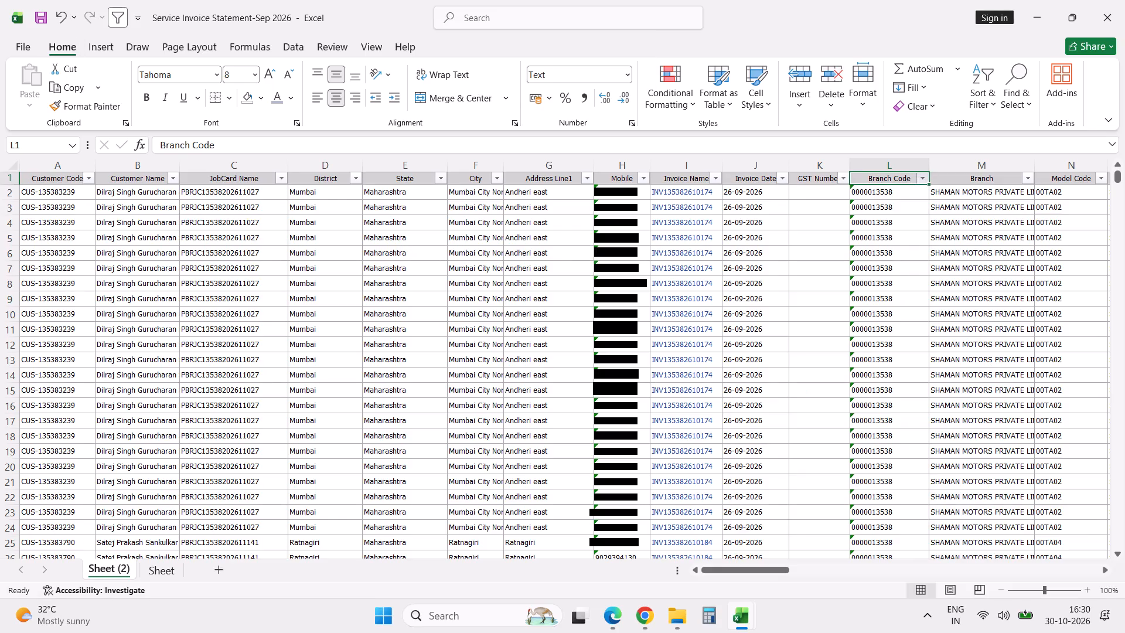
Examine the headers of Sheet (2) from Branch Code across to Reference No, and the branch names offered in the Branch filter.
key("Right")
key("Right")
key("Right")
key("Right")
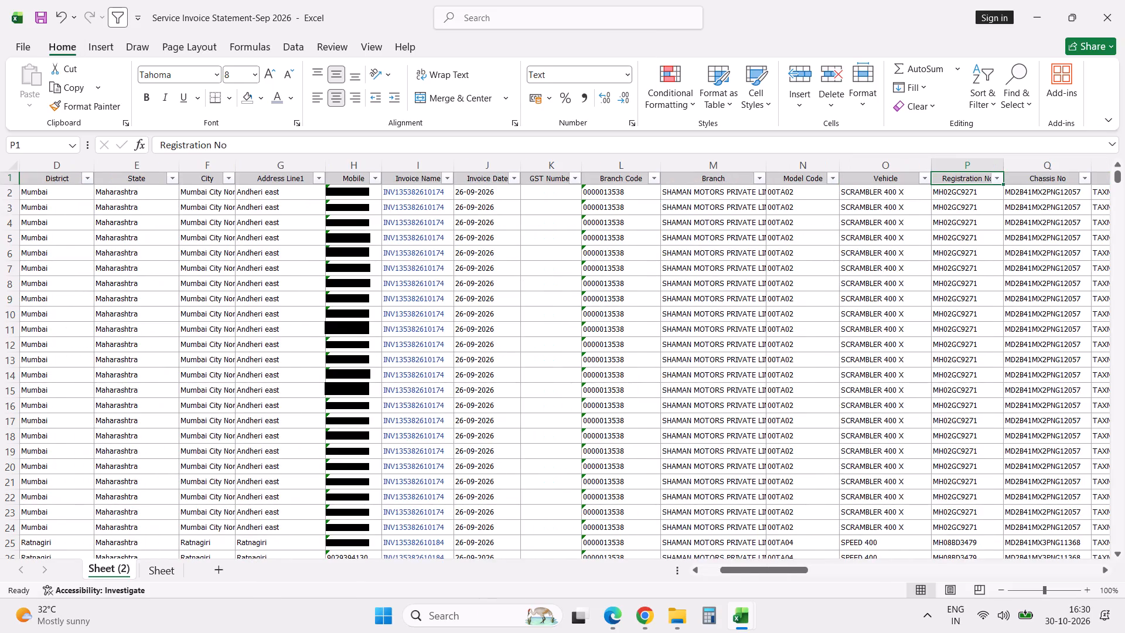
key("Right")
key("Right")
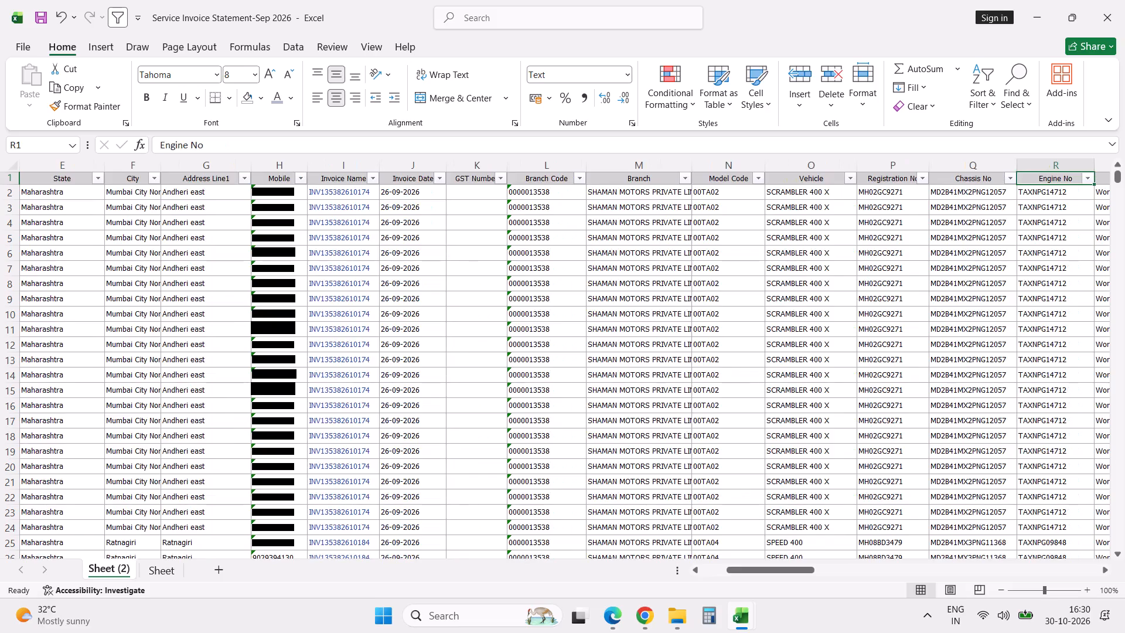
key("Right")
key("Right")
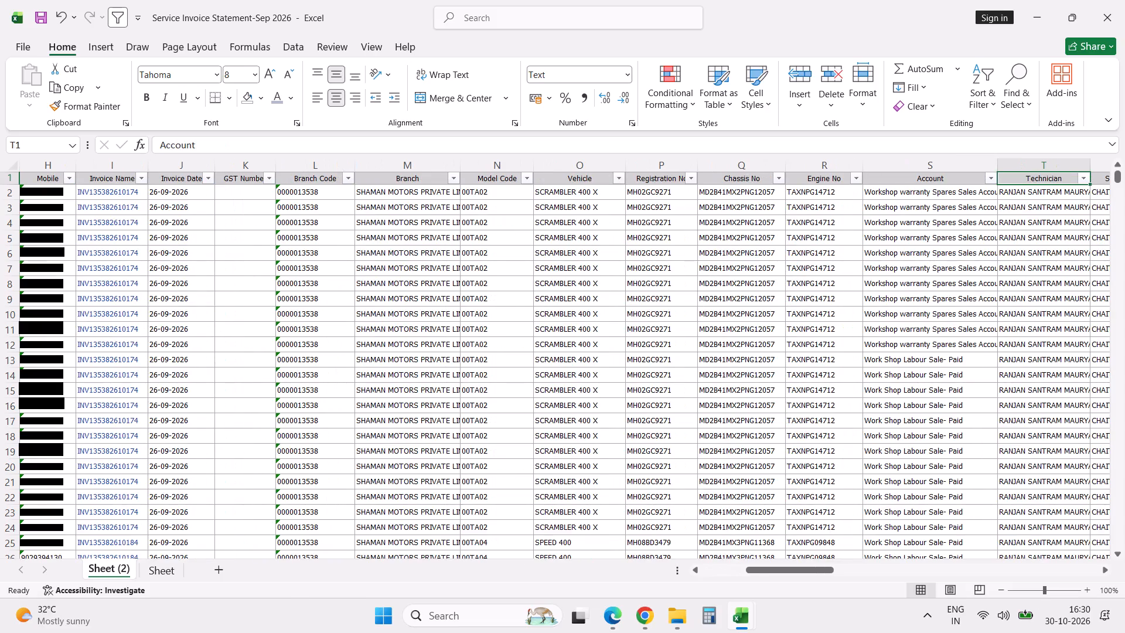
key("Right")
key("Right")
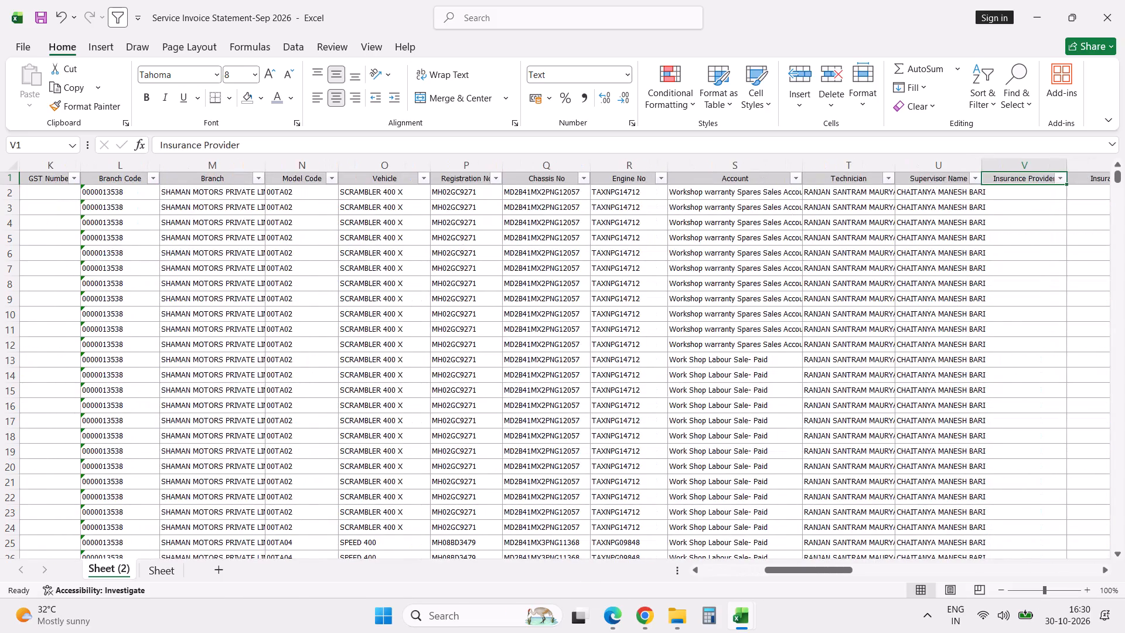
key("Right")
key("Right")
key("Right")
key("Right")
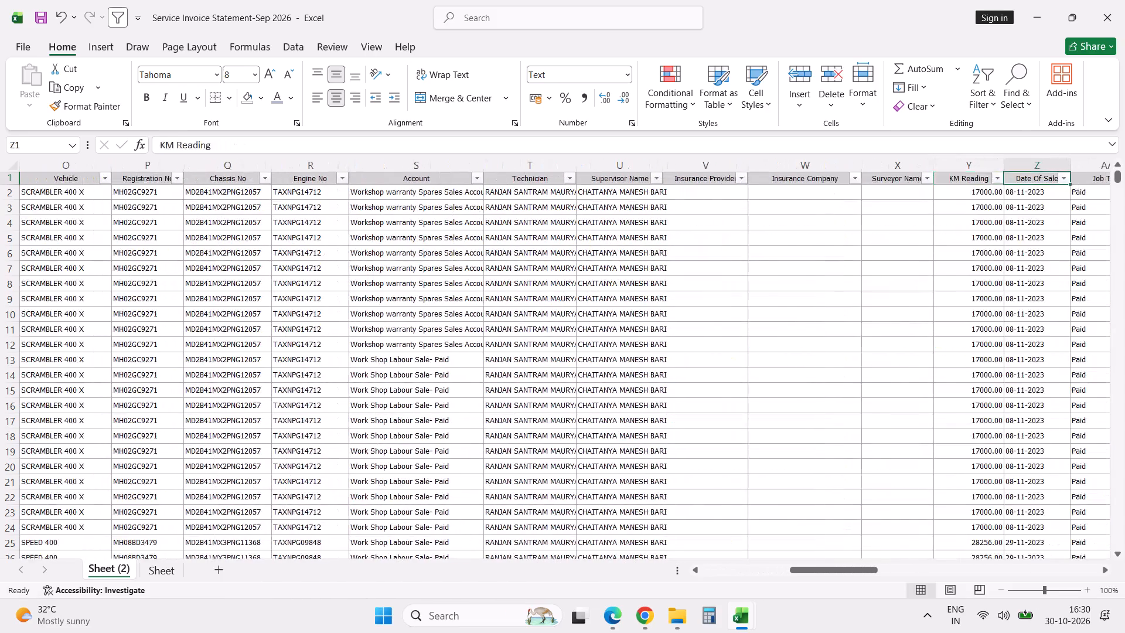
key("Right")
key("Right")
key("Right")
key("Right")
key("Right")
key("Right")
key("Right")
key("Right")
key("Right")
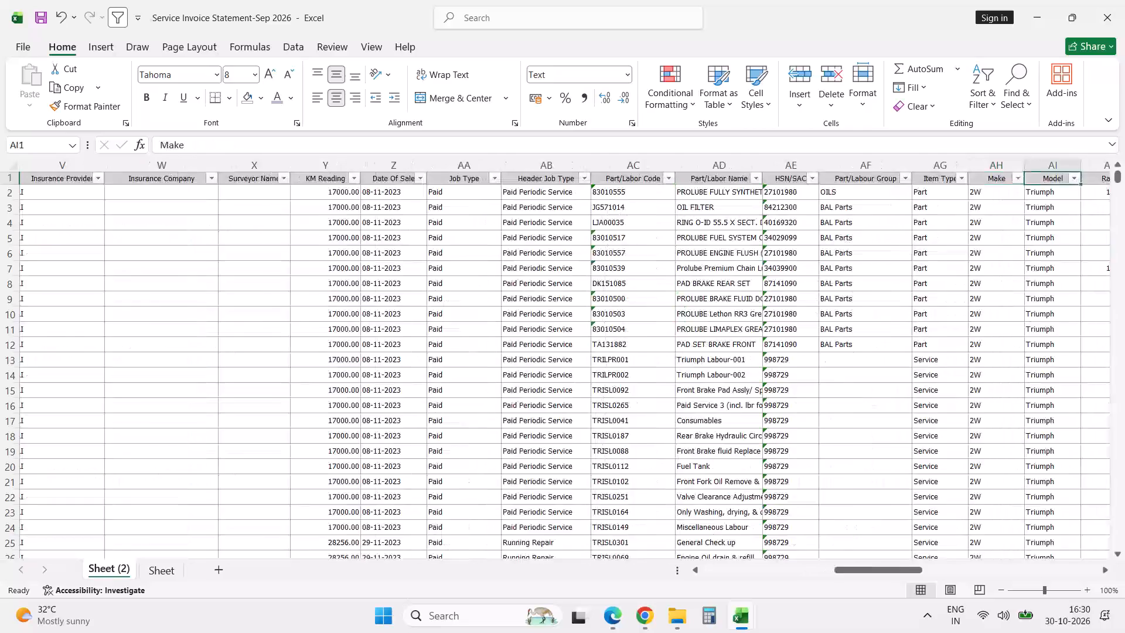
key("Right")
key("Right")
key("Right")
key("Right")
key("Right")
key("Right")
key("Right")
key("Right")
key("Right")
key("Right")
key("Right")
key("Right")
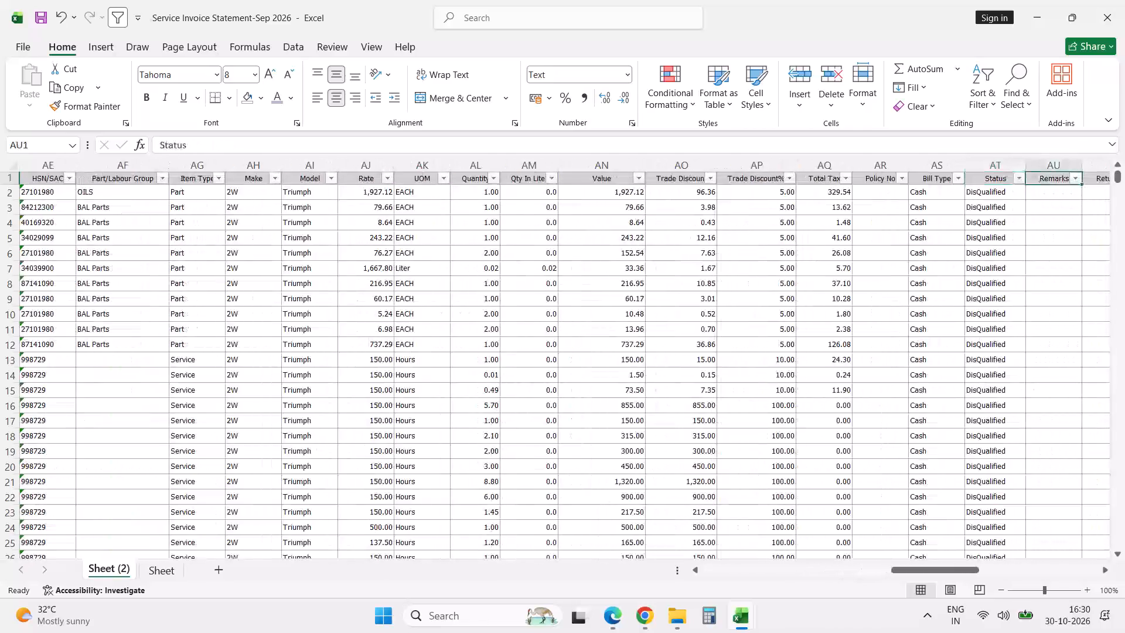
key("Right")
key("Right")
key("Right")
key("Right")
key("Right")
key("Right")
key("Right")
key("Right")
key("Right")
key("Right")
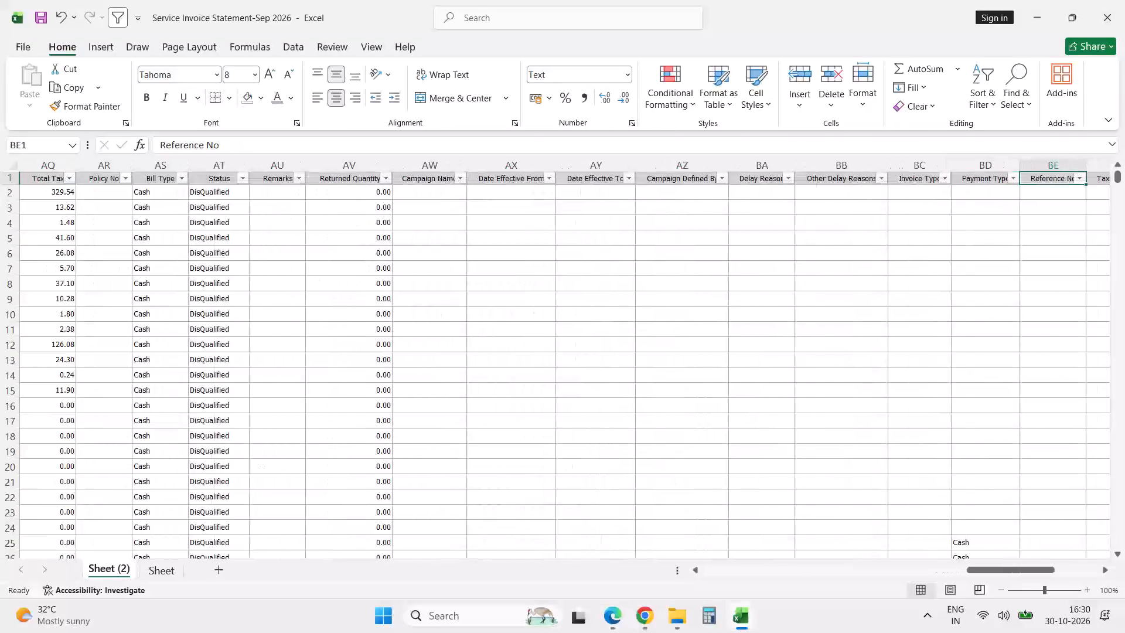
key("ctrl+Left")
key("Left")
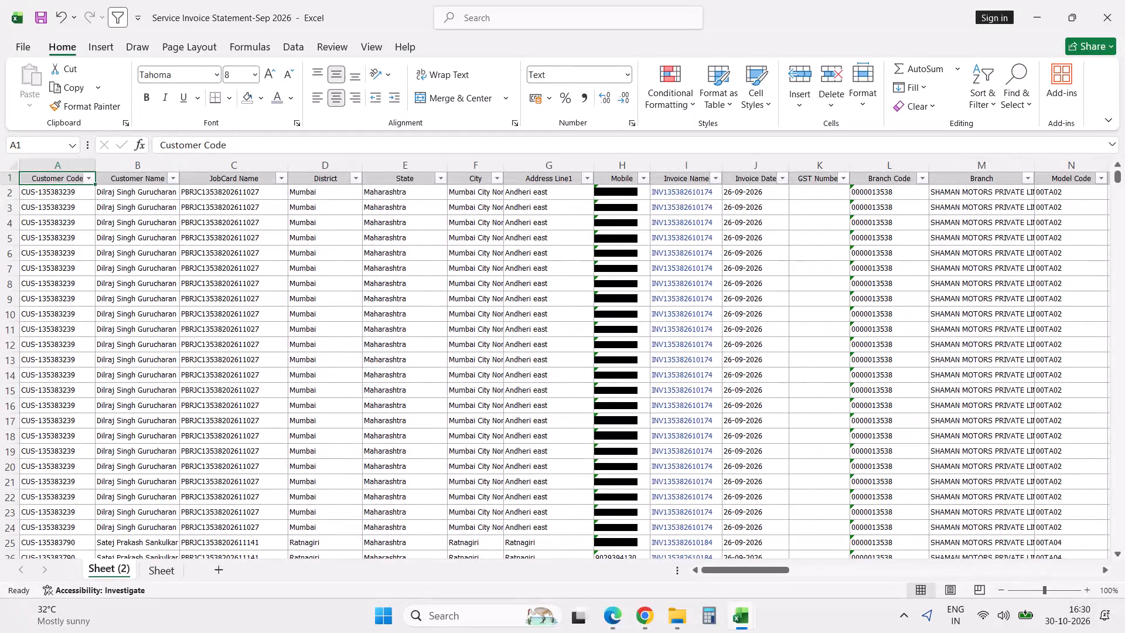
left_click(1030, 179)
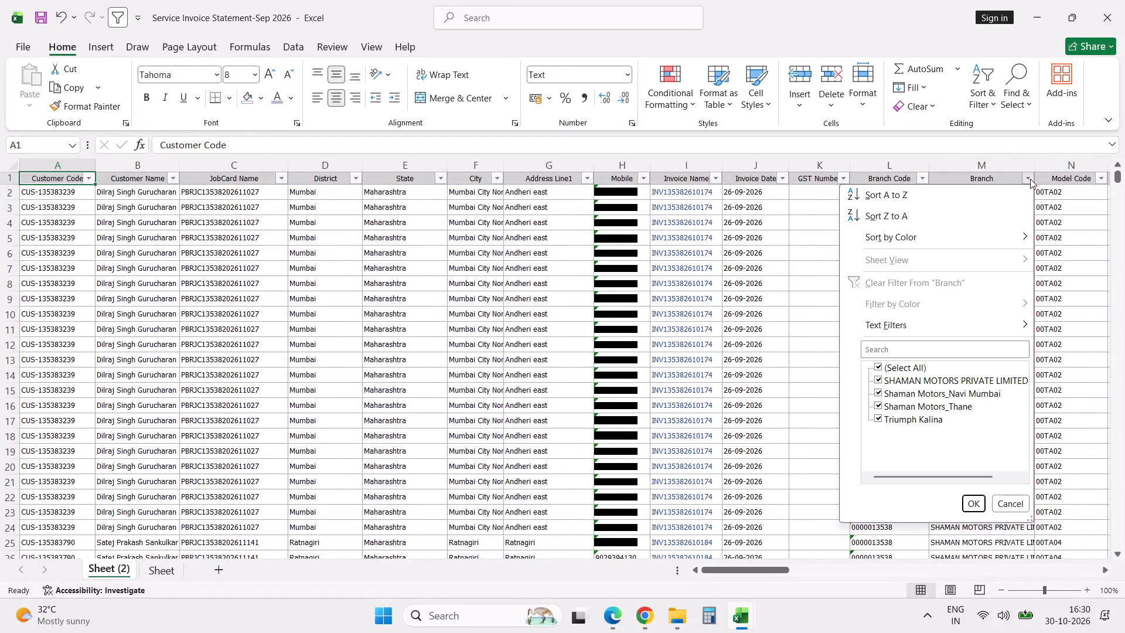
left_click(816, 307)
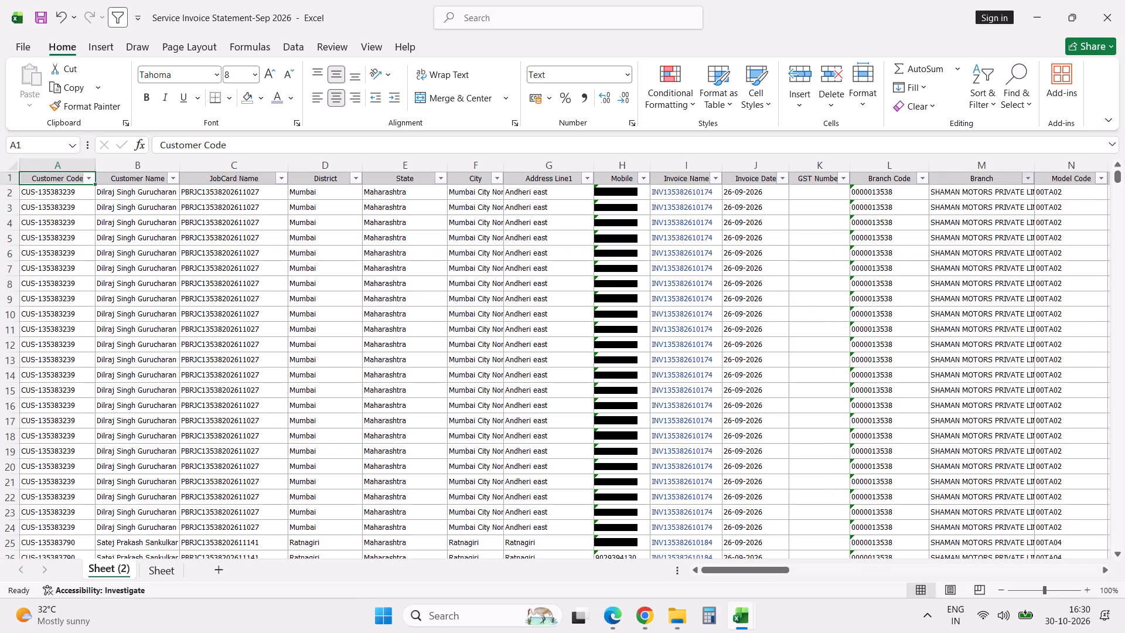
left_click(816, 307)
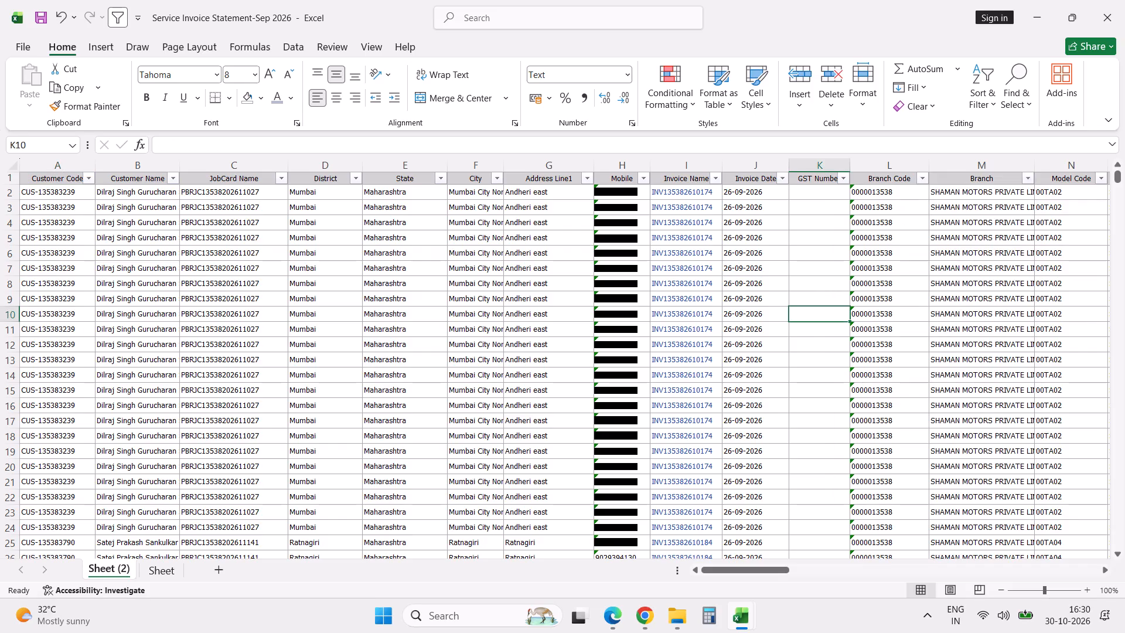
Hide the GST Number and Branch Code columns in Sheet (2).
left_click(870, 165)
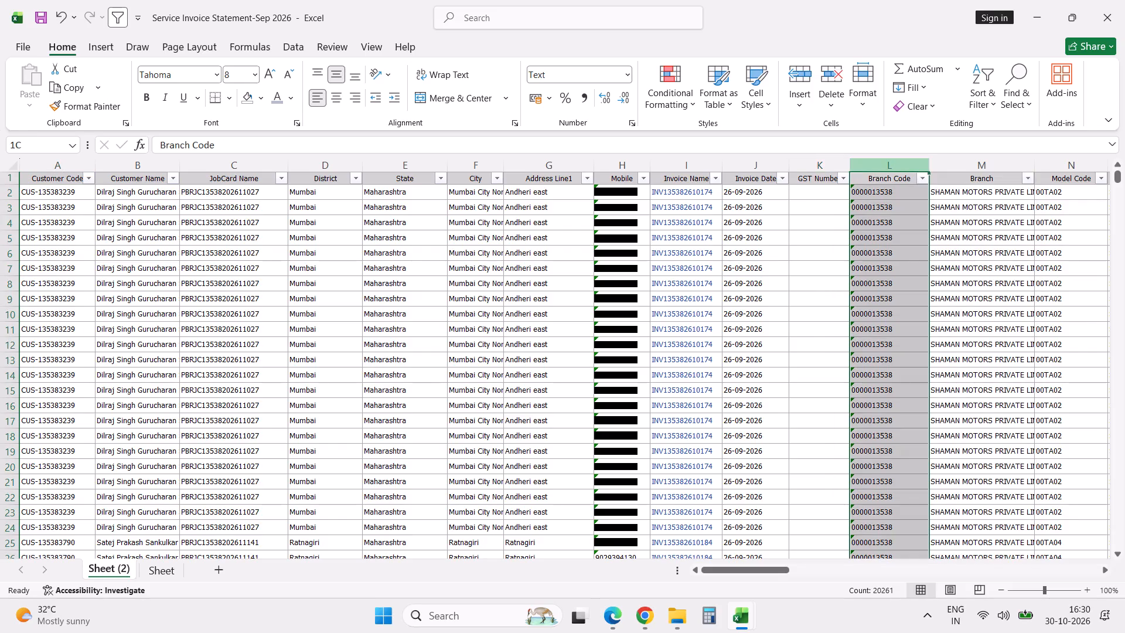
key("alt+Tab")
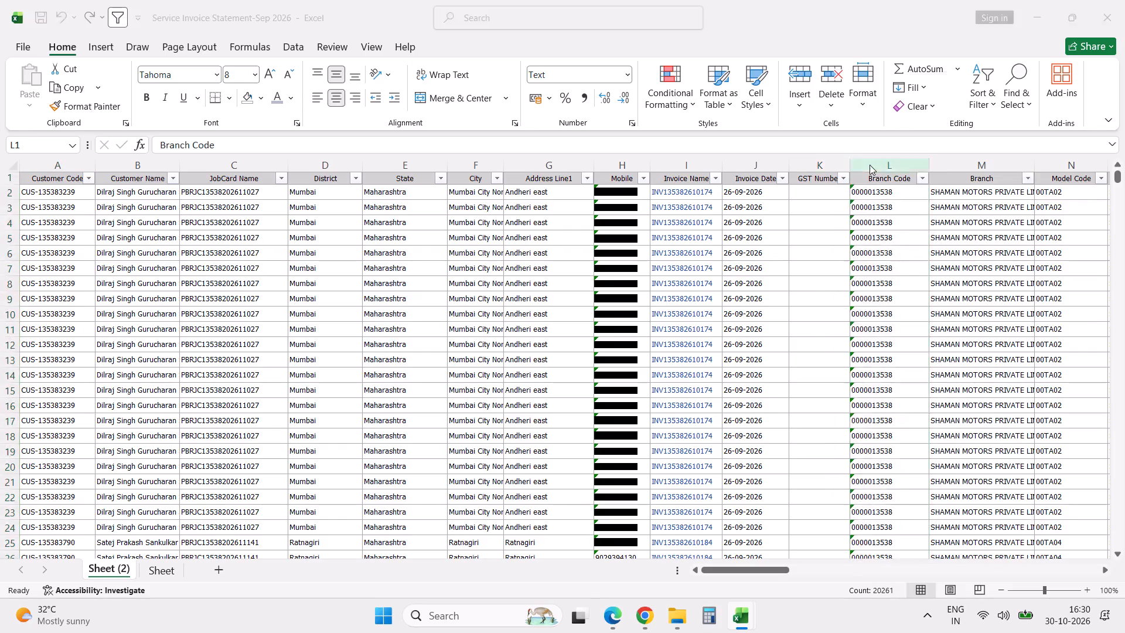
key("alt+Tab")
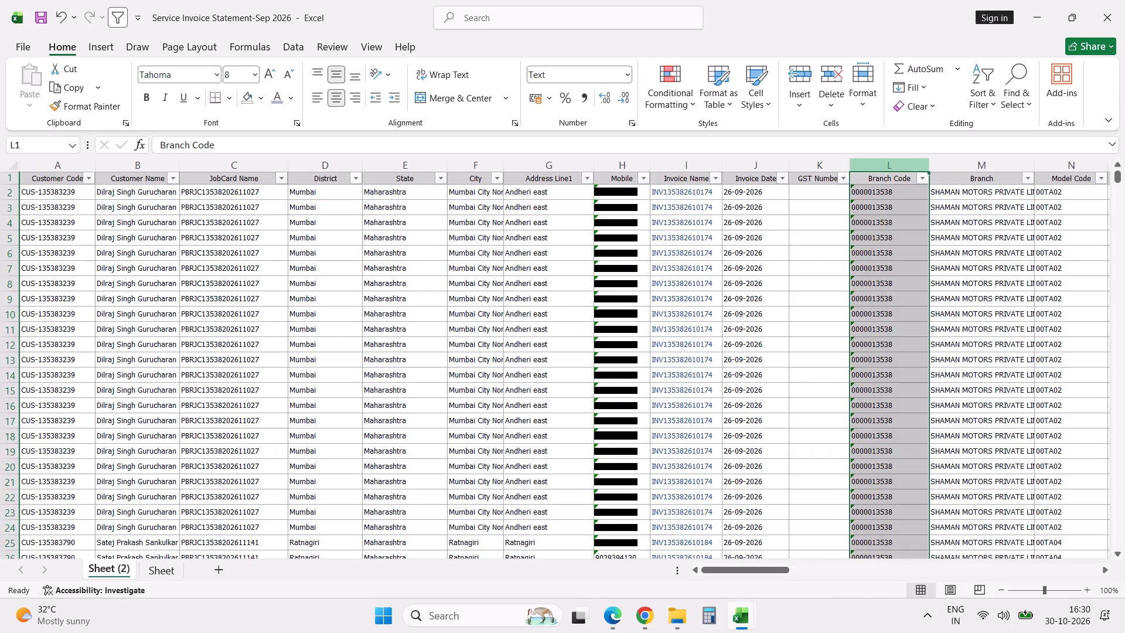
left_click(829, 165, "shift")
right_click(829, 165)
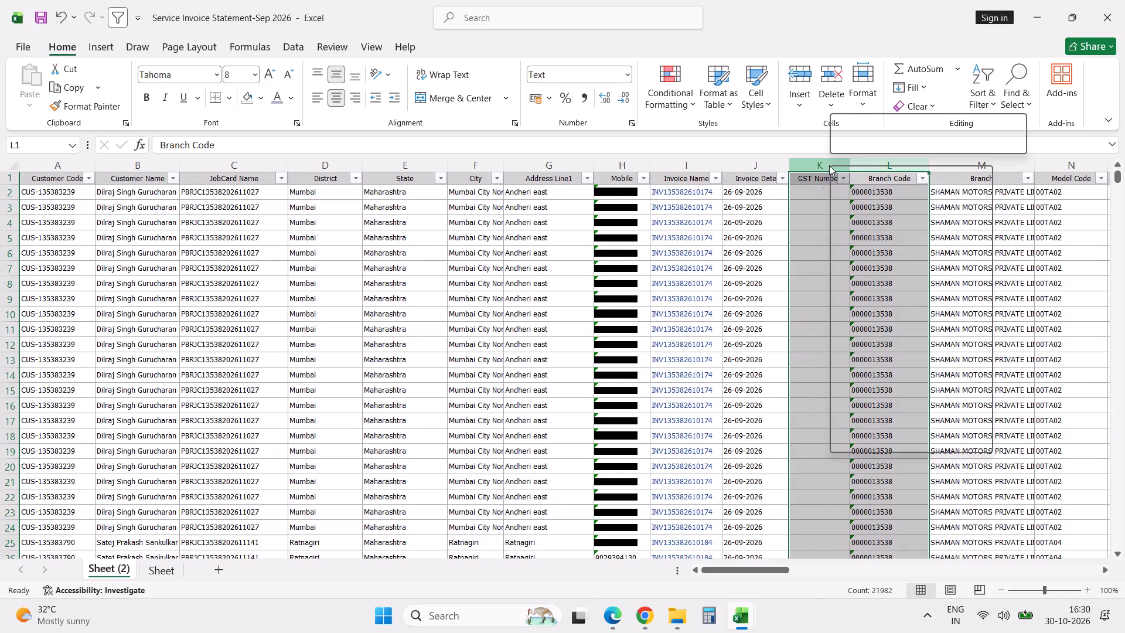
left_click(874, 426)
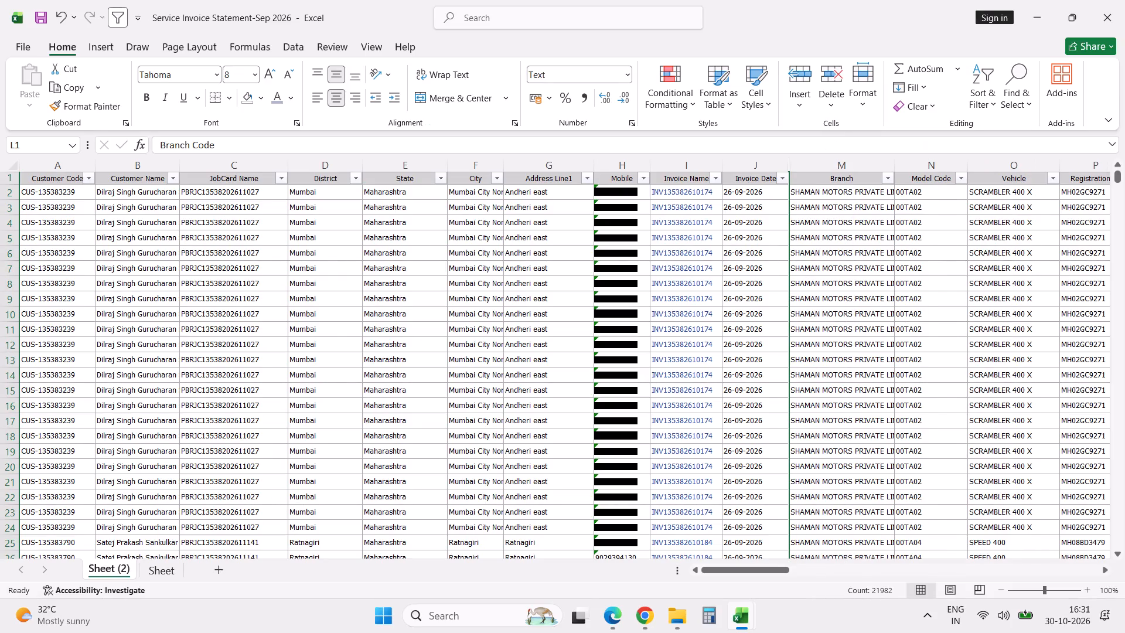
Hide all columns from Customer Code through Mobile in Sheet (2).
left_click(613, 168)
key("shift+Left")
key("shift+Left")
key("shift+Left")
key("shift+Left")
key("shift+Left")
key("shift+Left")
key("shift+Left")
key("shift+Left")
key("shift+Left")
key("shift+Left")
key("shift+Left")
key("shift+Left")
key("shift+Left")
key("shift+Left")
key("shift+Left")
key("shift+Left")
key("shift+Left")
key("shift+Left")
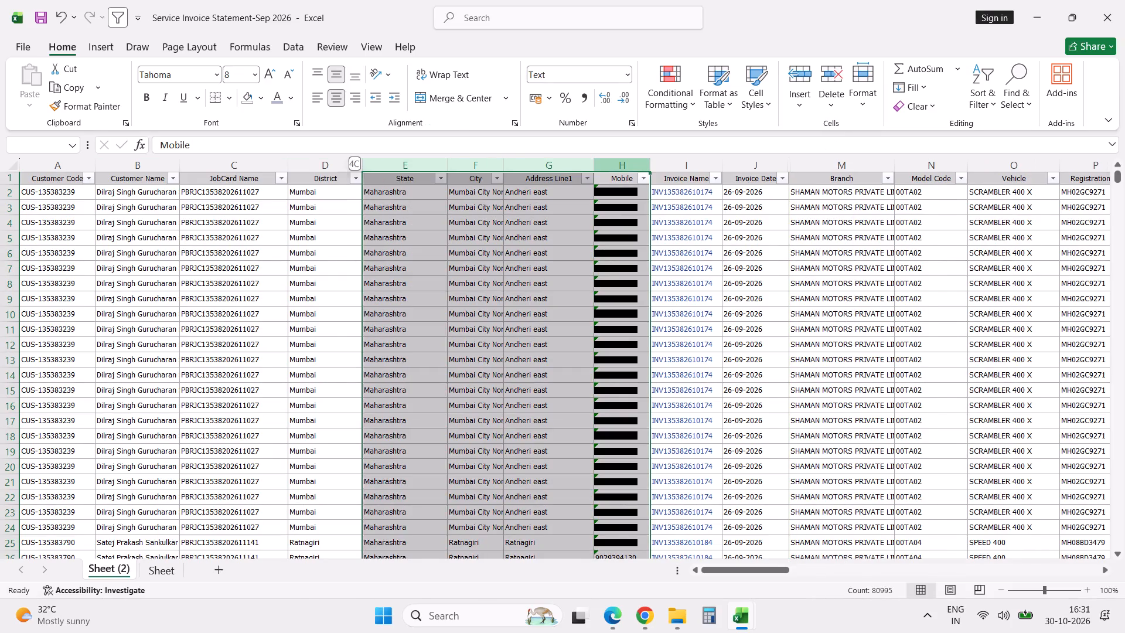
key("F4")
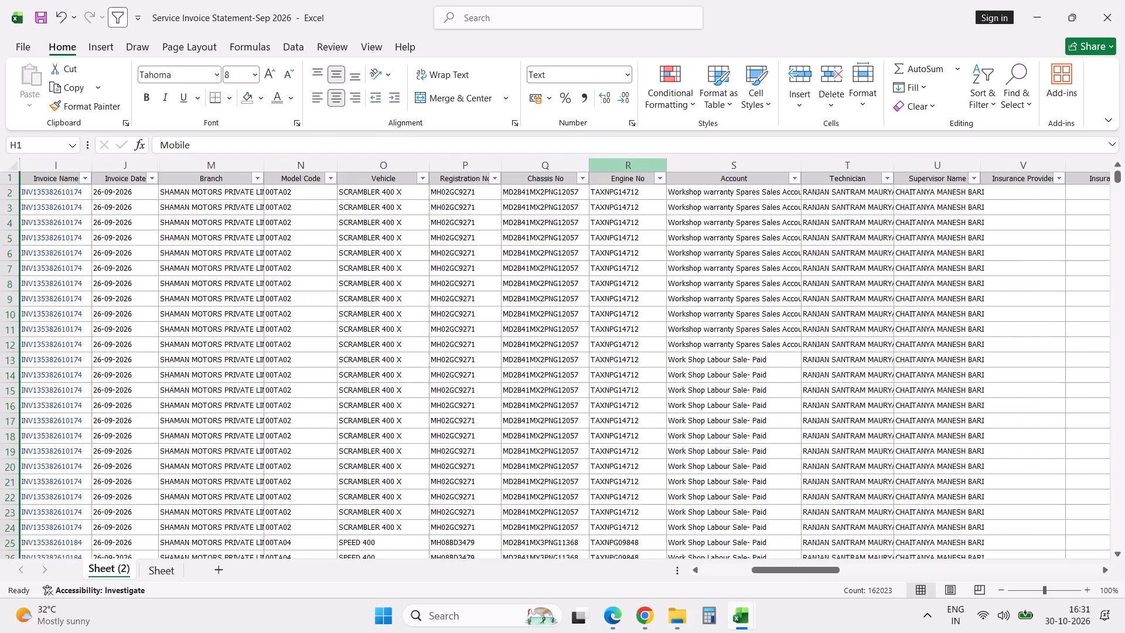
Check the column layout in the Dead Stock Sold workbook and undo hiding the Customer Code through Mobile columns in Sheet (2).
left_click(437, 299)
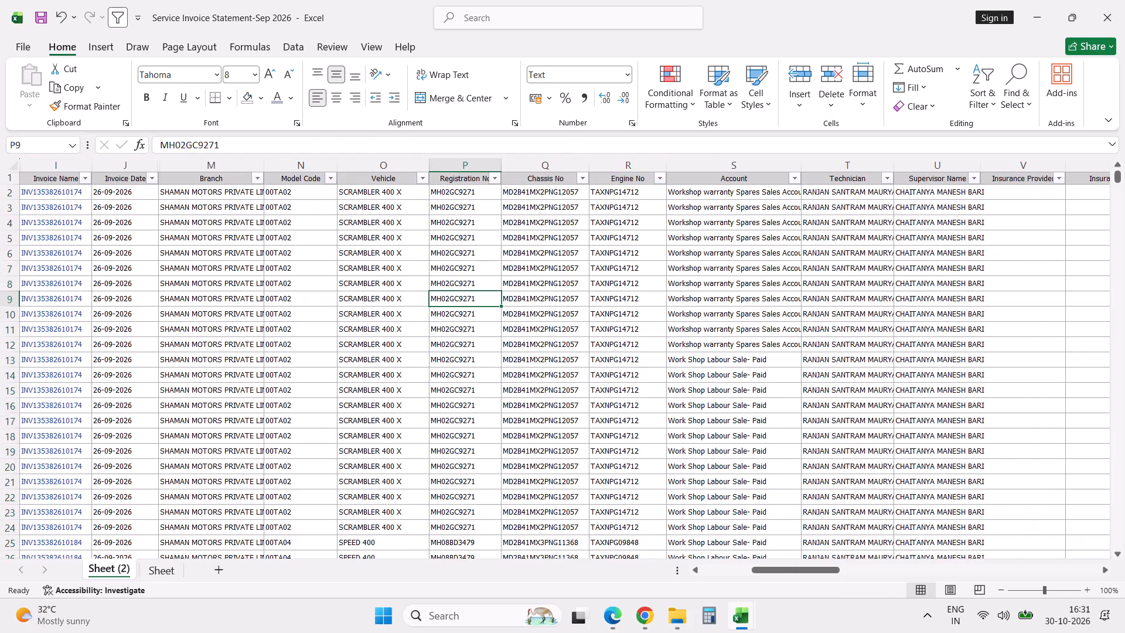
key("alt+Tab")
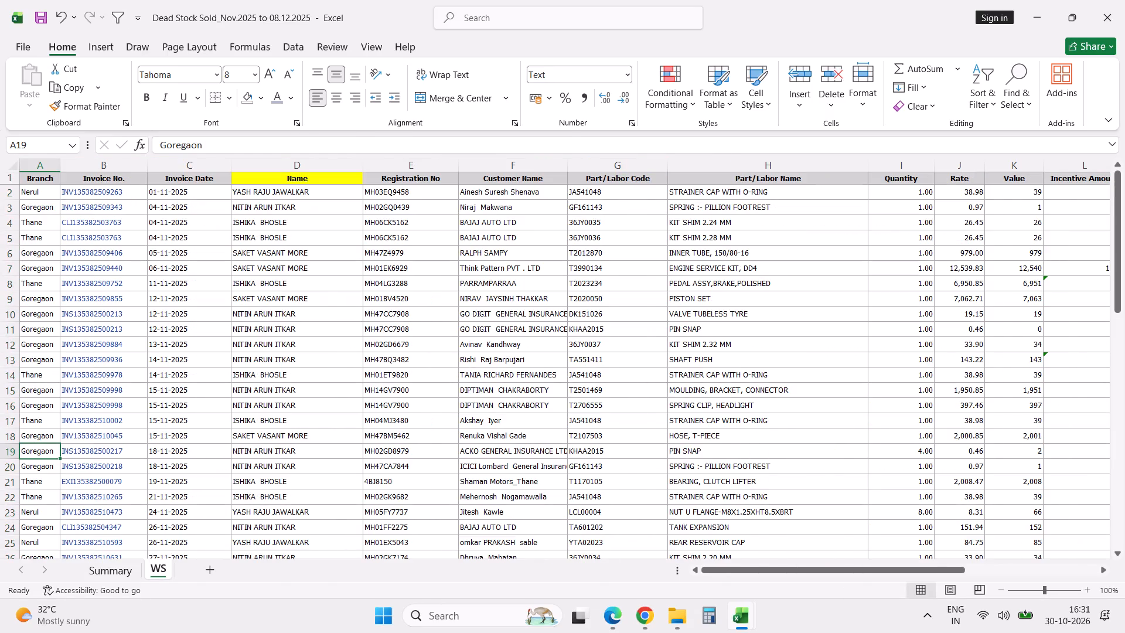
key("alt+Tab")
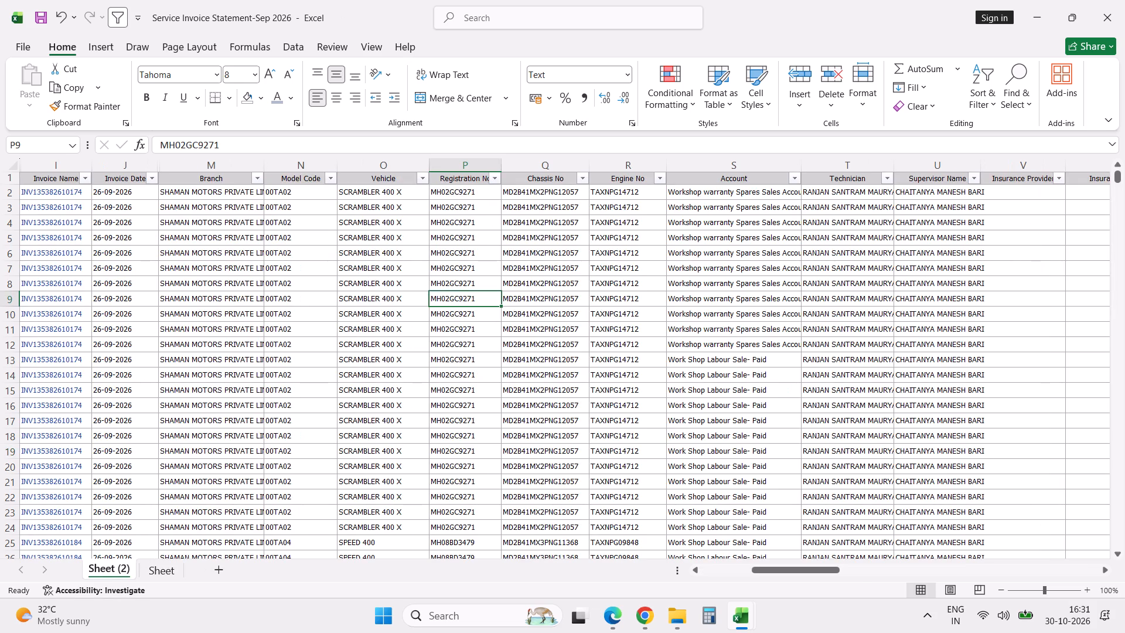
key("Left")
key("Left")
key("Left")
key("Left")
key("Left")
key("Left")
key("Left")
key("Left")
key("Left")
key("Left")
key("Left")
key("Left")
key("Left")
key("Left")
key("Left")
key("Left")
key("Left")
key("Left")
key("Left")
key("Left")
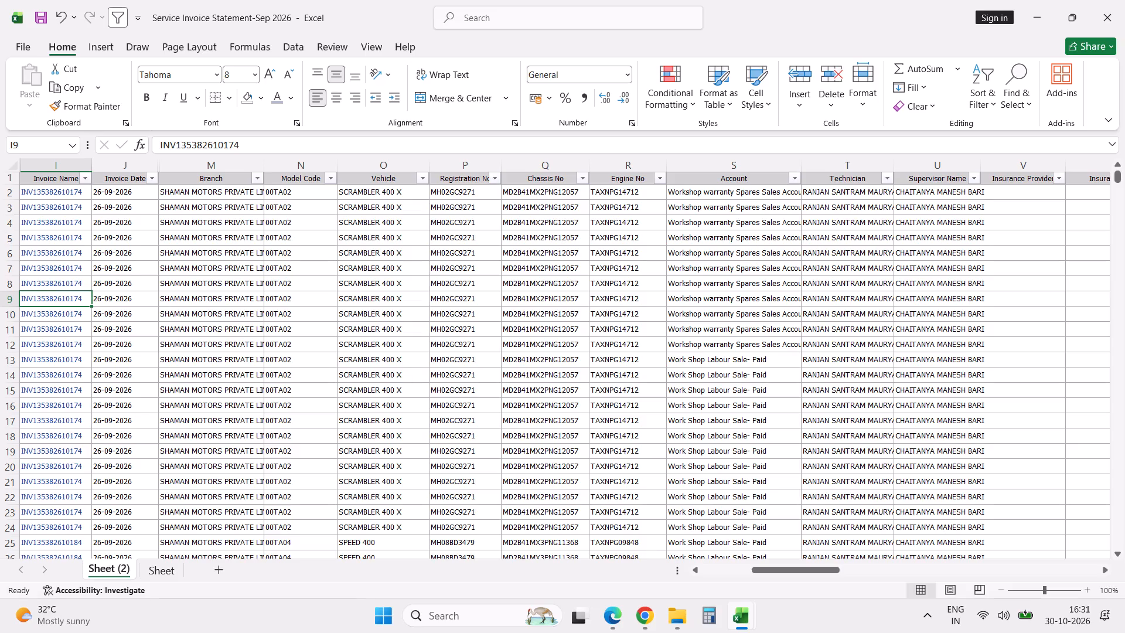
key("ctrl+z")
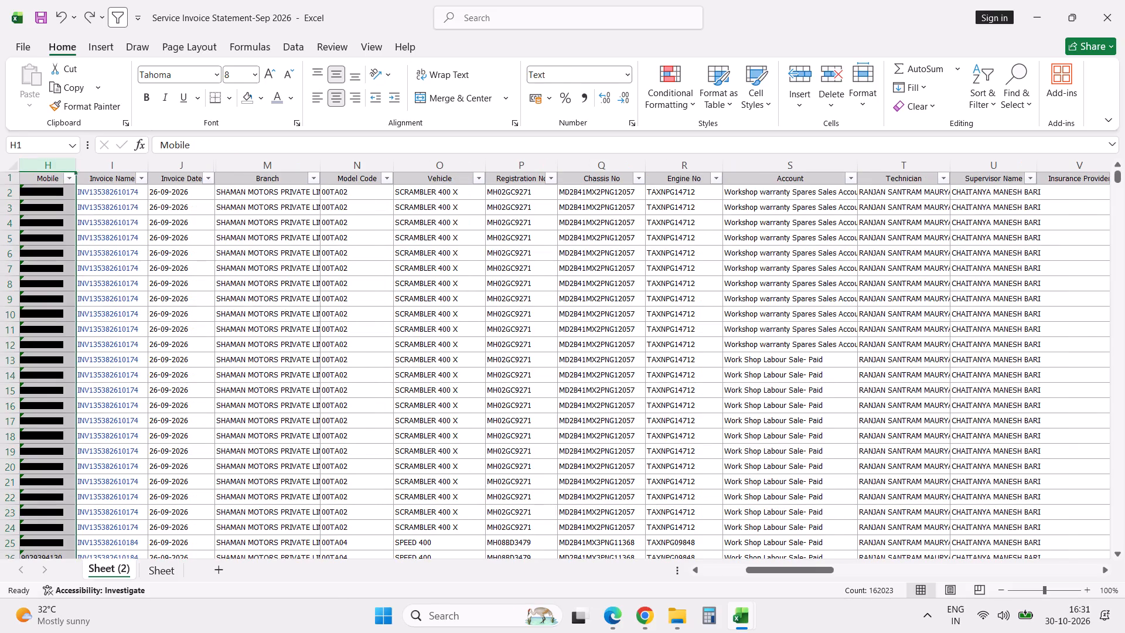
Recheck the Dead Stock Sold workbook's columns and hide only the JobCard Name through Mobile columns in Sheet (2).
key("Left")
key("Left")
key("Left")
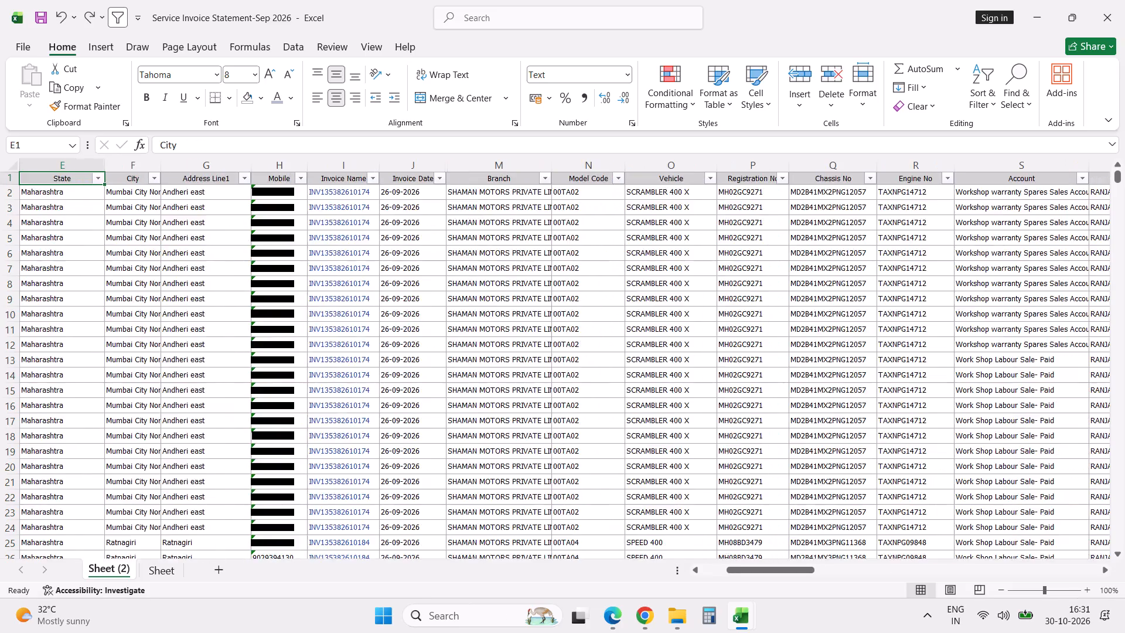
key("Left")
key("Left")
key("Left")
key("Left")
key("Left")
key("Left")
key("Left")
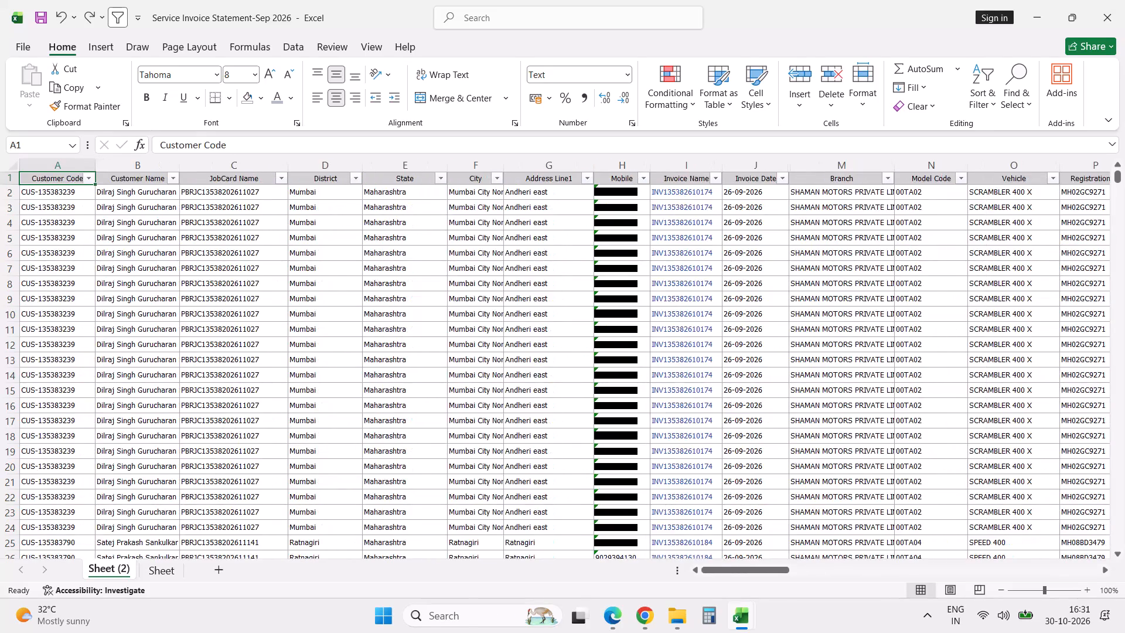
left_click(149, 181)
key("alt+Tab")
key("alt+Tab")
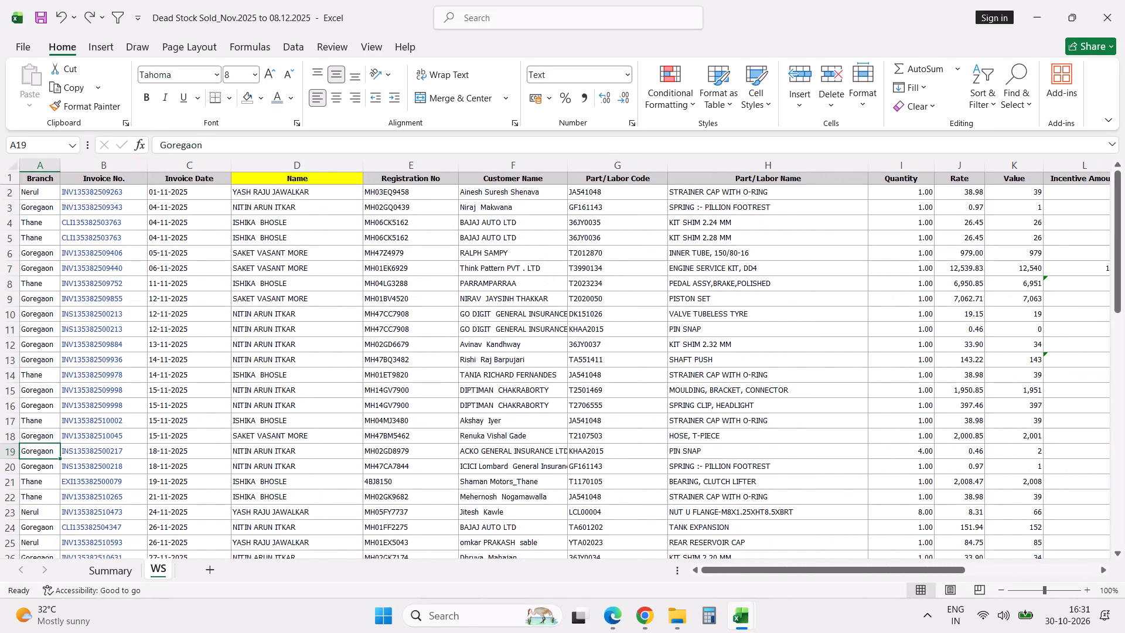
key("alt+Tab")
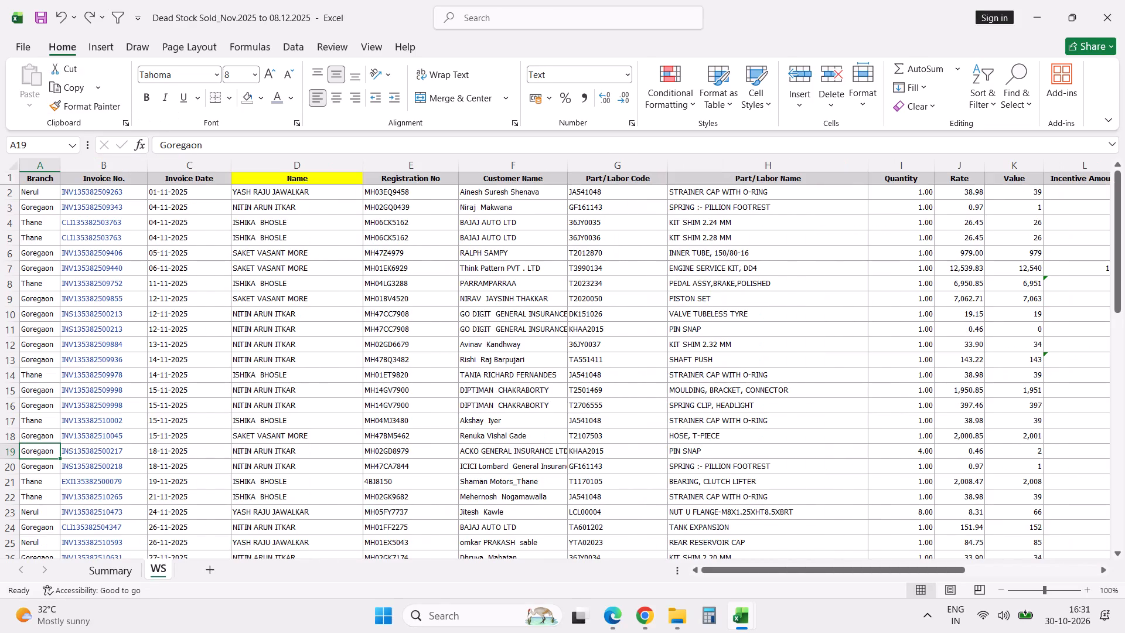
key("alt+Tab")
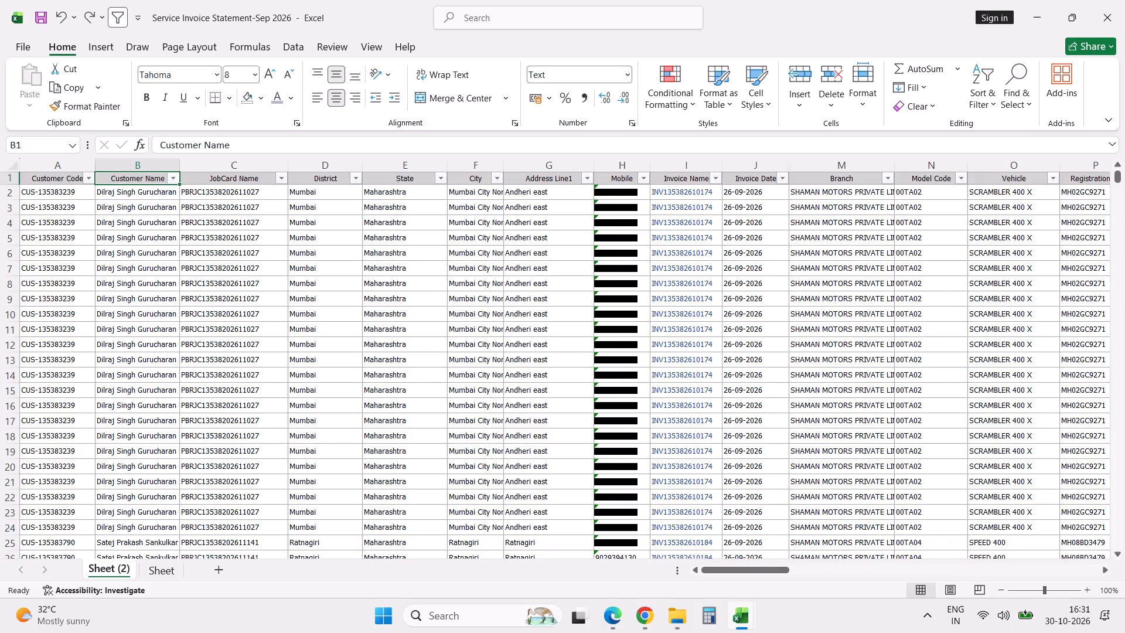
left_click(230, 164)
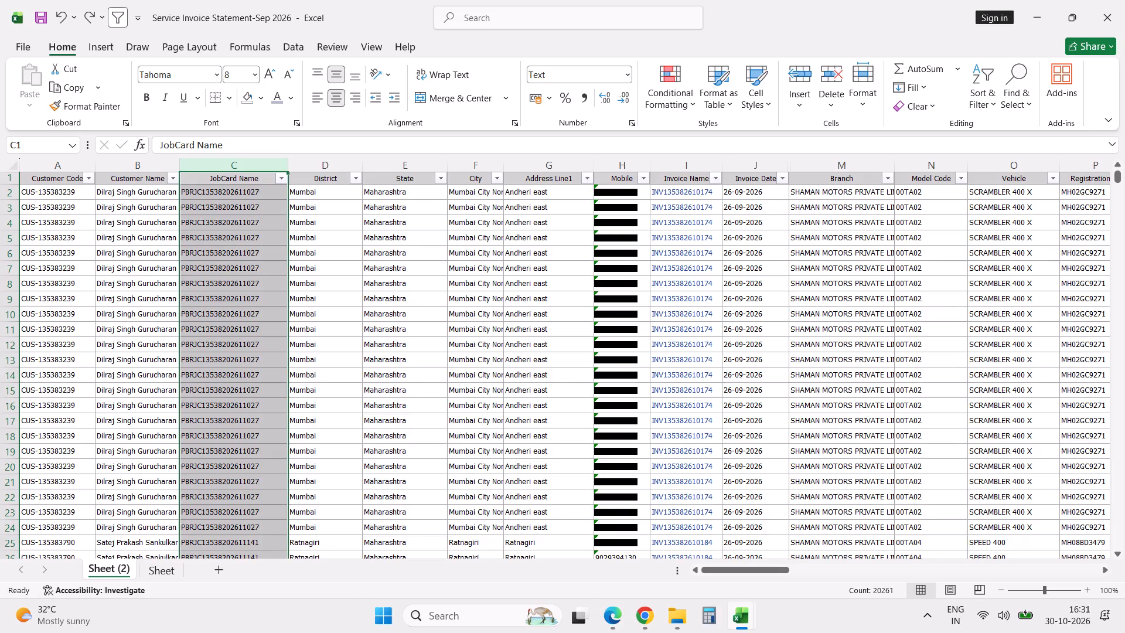
left_click(608, 166, "shift")
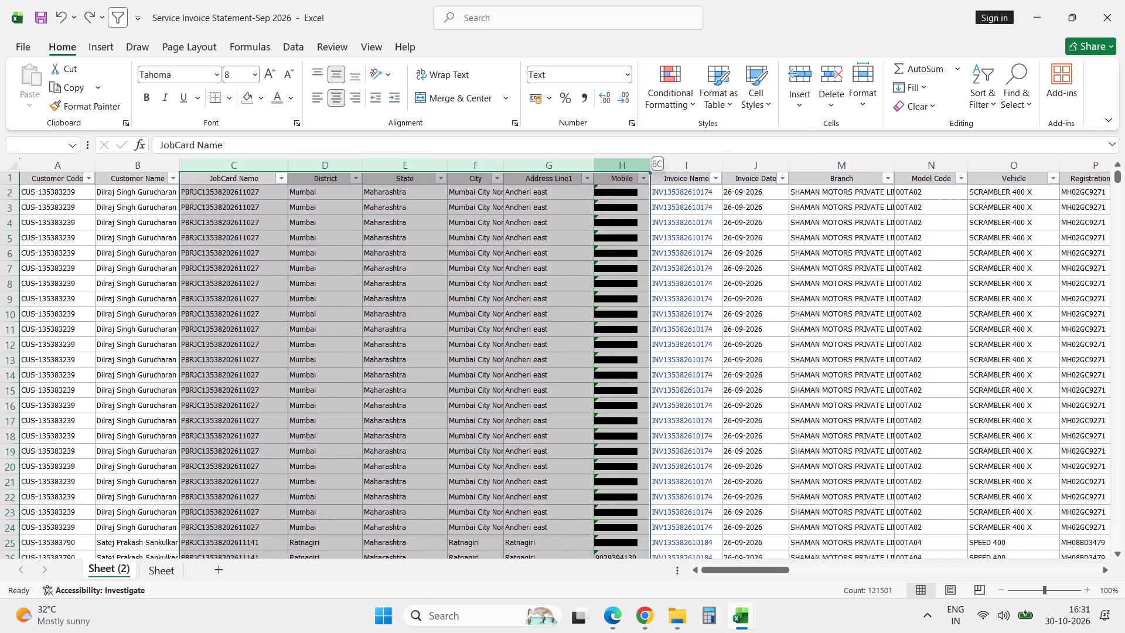
right_click(608, 166)
left_click(653, 426)
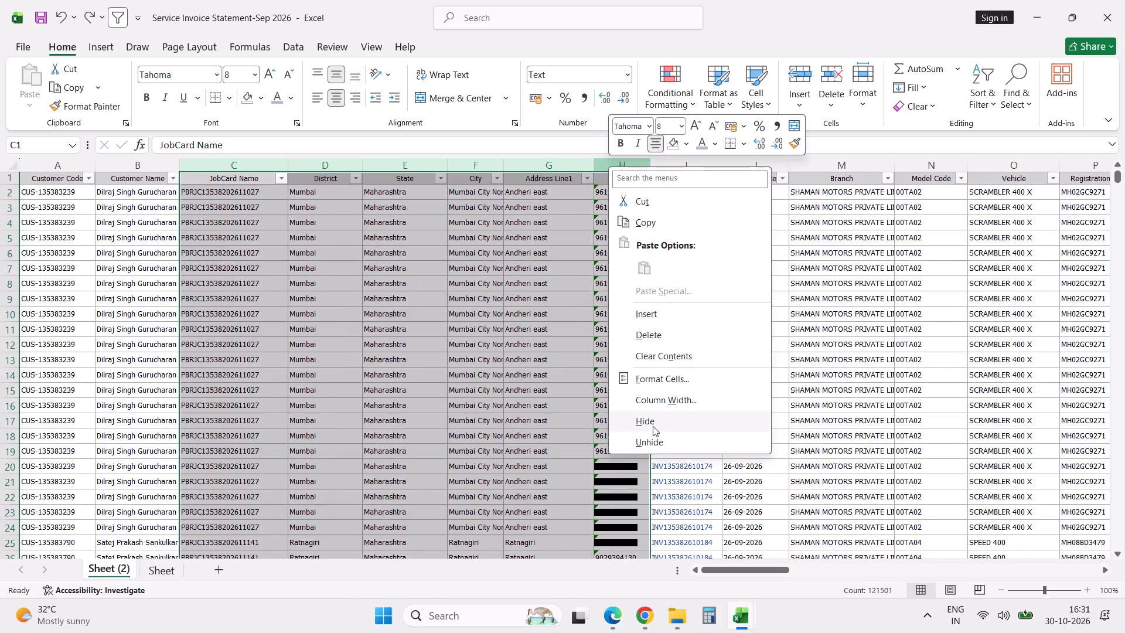
left_click(653, 426)
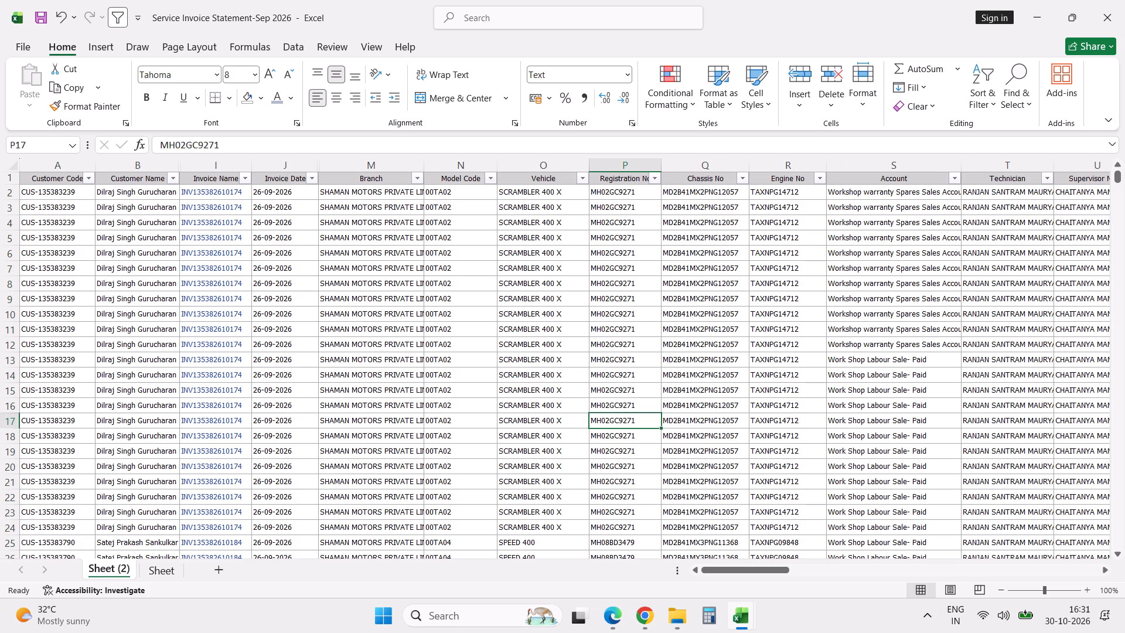
Hide the Model Code and Vehicle columns in Sheet (2).
left_click(465, 167)
key("shift+Right")
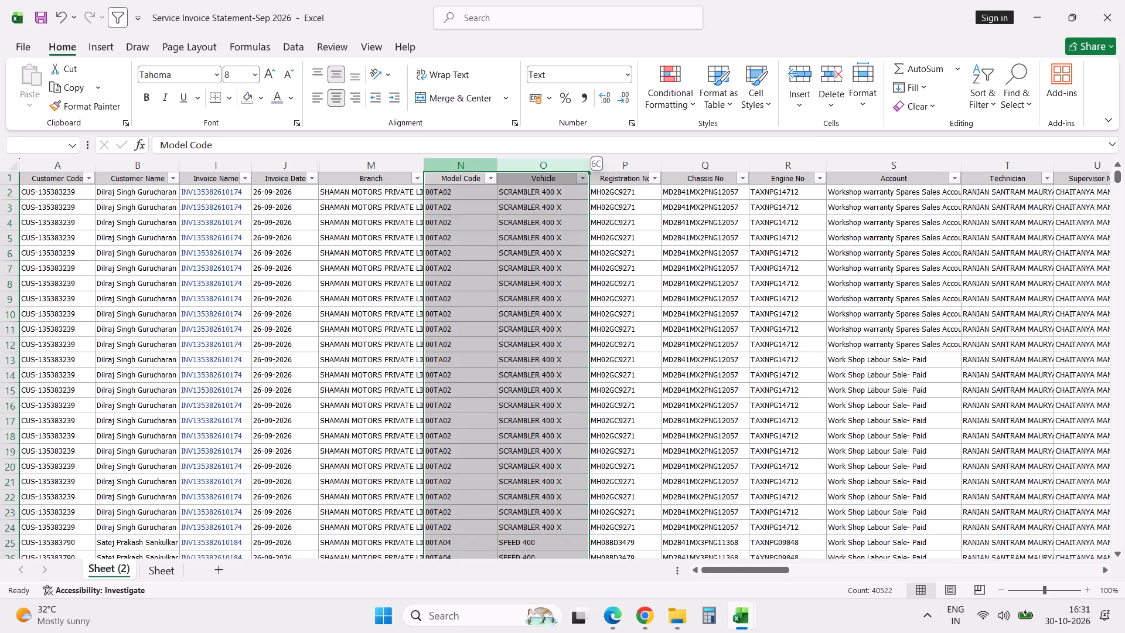
key("F4")
Compare the column headers across Sheet (2) with those on the WS sheet of the Dead Stock Sold workbook.
left_click(621, 290)
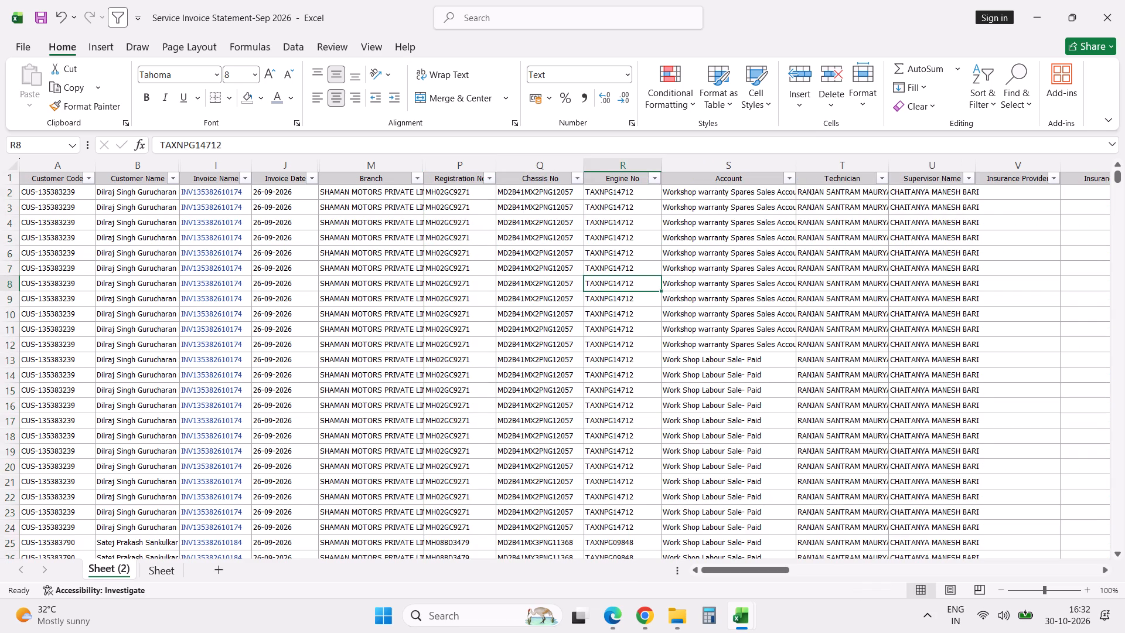
key("alt+Tab")
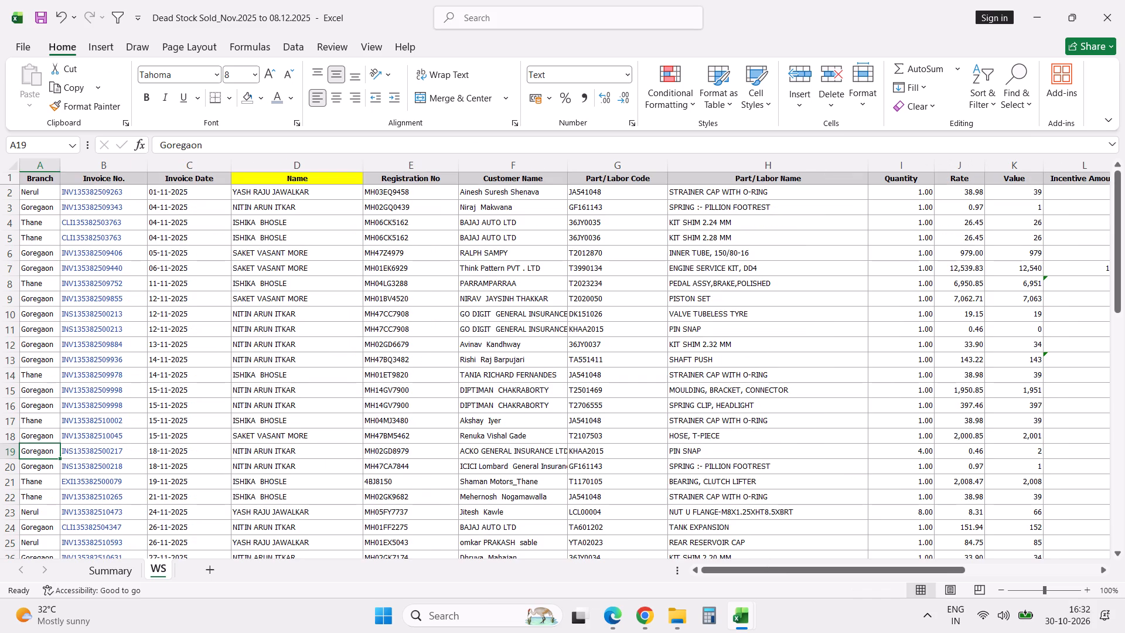
key("alt+Tab")
key("Tab")
key("Tab")
key("Tab")
key("Tab")
key("Tab")
key("Tab")
key("Tab")
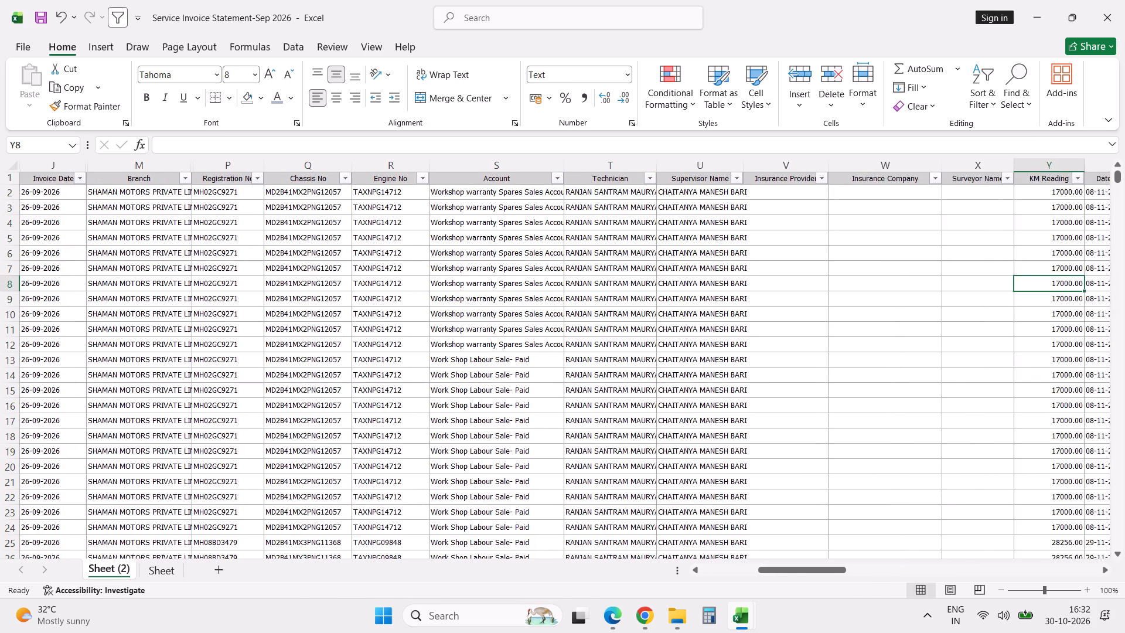
key("Tab")
key("Tab")
key("Tab")
key("Tab")
key("Tab")
key("Tab")
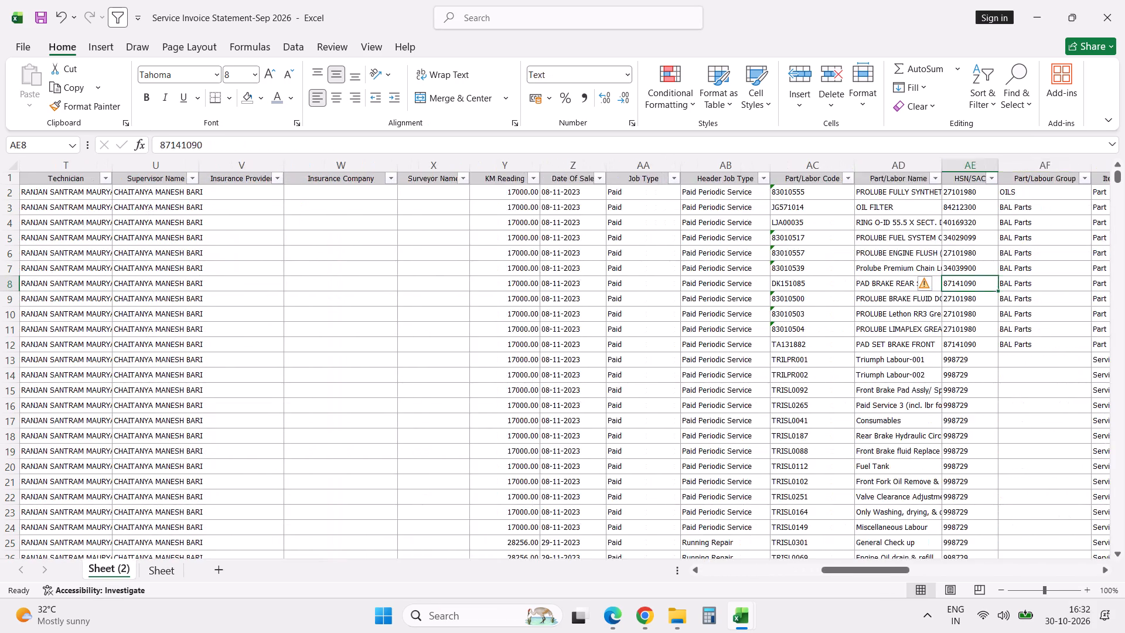
key("Tab")
key("Tab")
key("Tab")
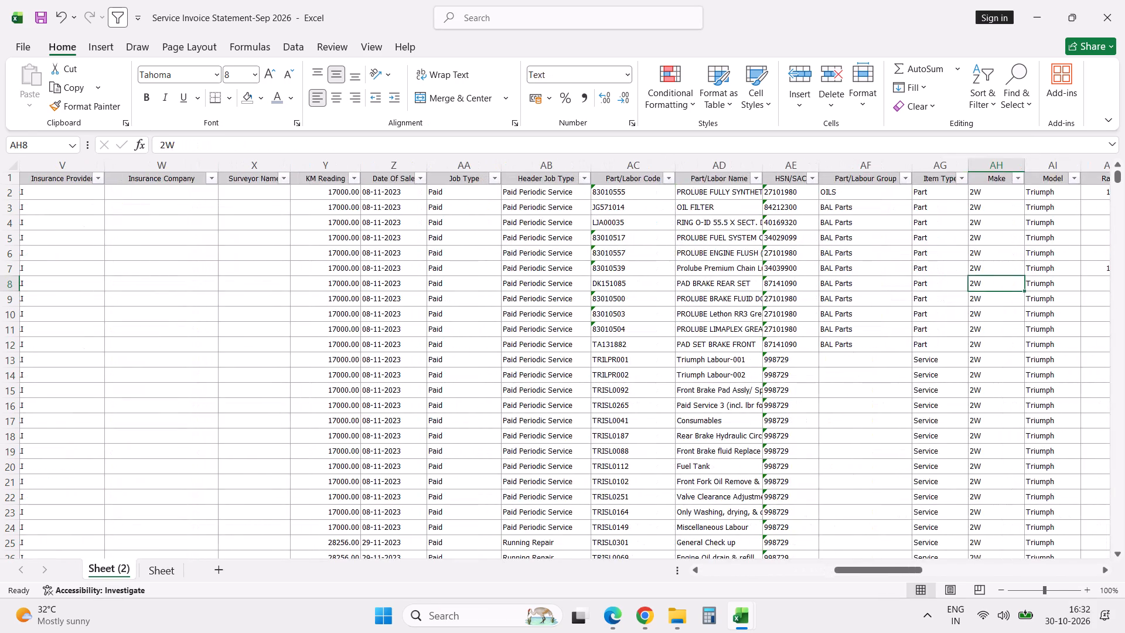
key("Tab")
key("Tab")
key("Tab")
key("Tab")
key("Tab")
key("Tab")
key("Tab")
key("Tab")
key("Tab")
key("Tab")
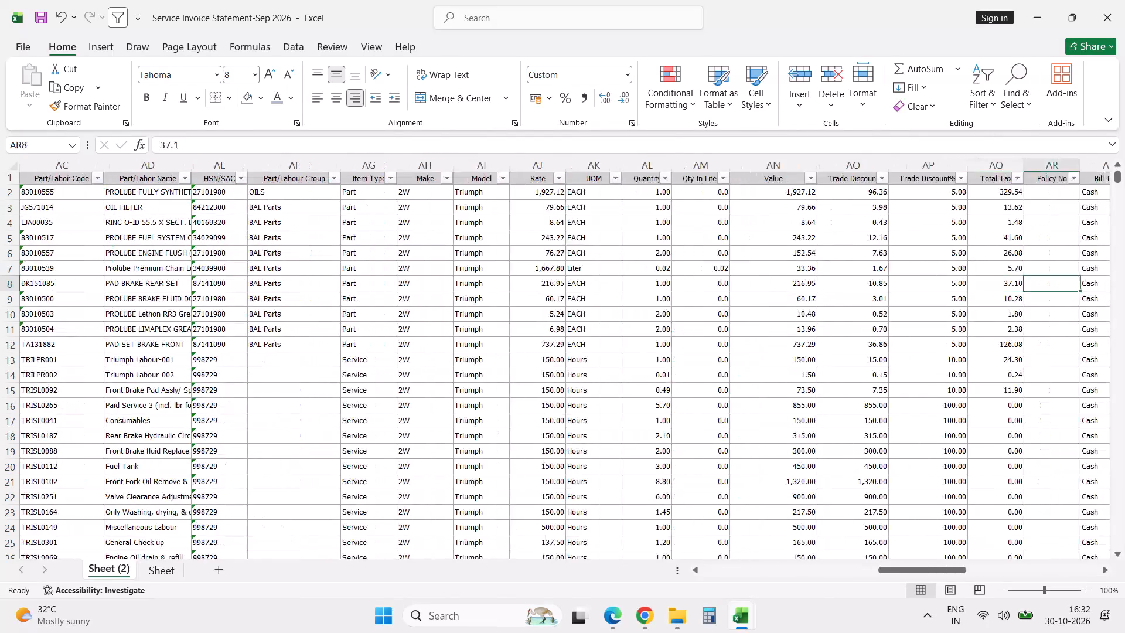
key("Tab")
key("Tab")
key("Tab")
key("Left")
key("Left")
key("Left")
key("Left")
key("Left")
key("Left")
key("Left")
key("Left")
key("Left")
key("Left")
key("Left")
key("Left")
key("Left")
key("Left")
key("Left")
key("Left")
key("Left")
key("Left")
key("Left")
key("Left")
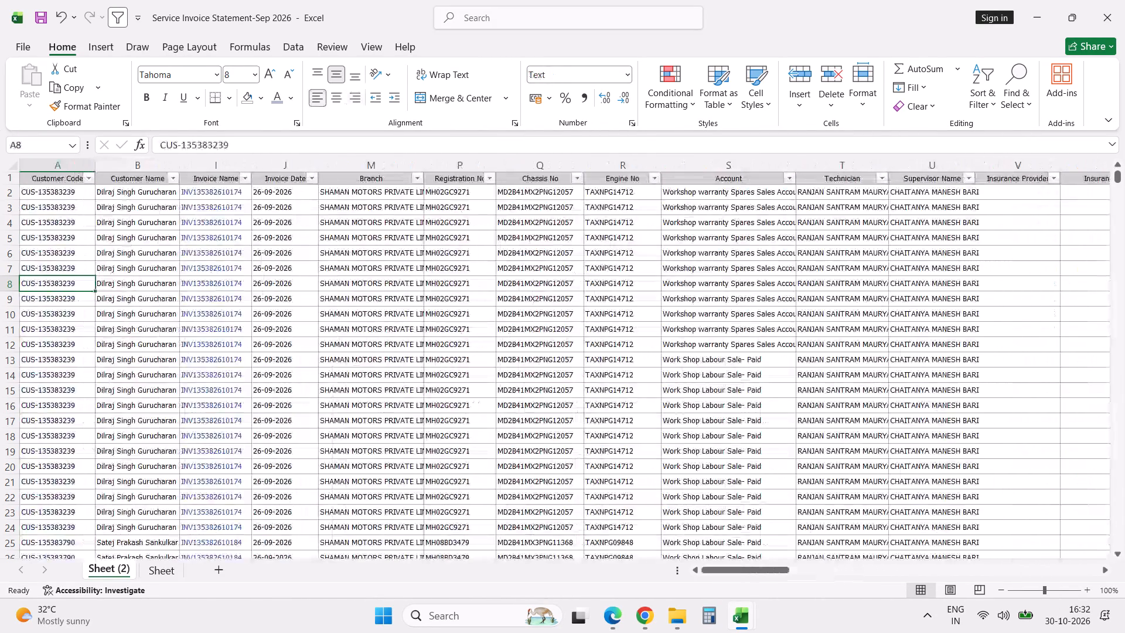
key("alt+Tab")
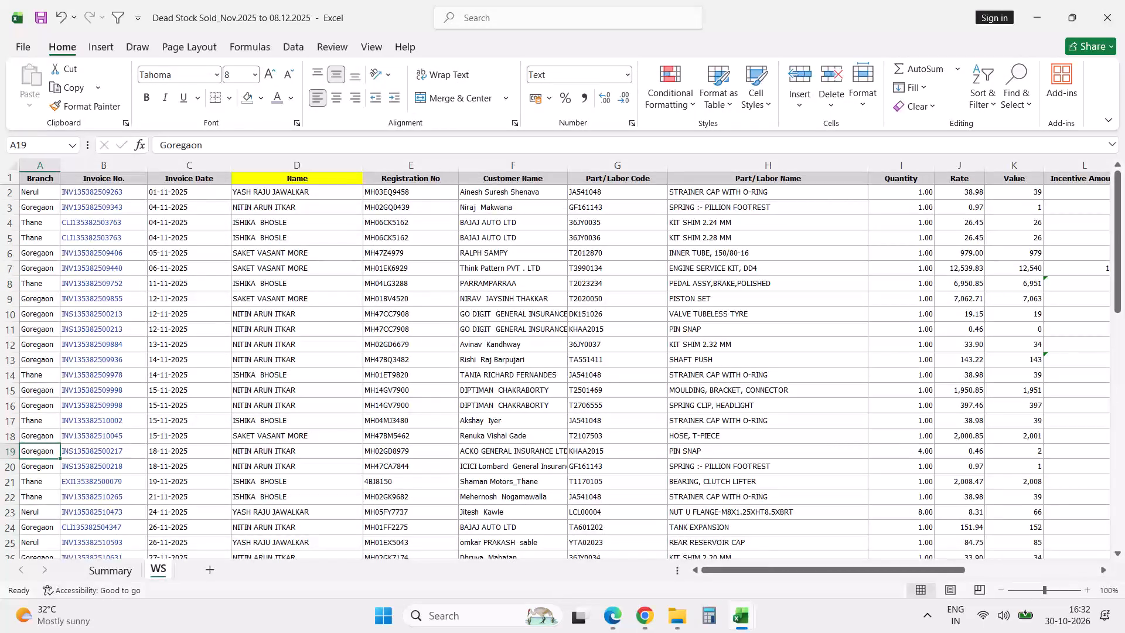
key("alt+Tab")
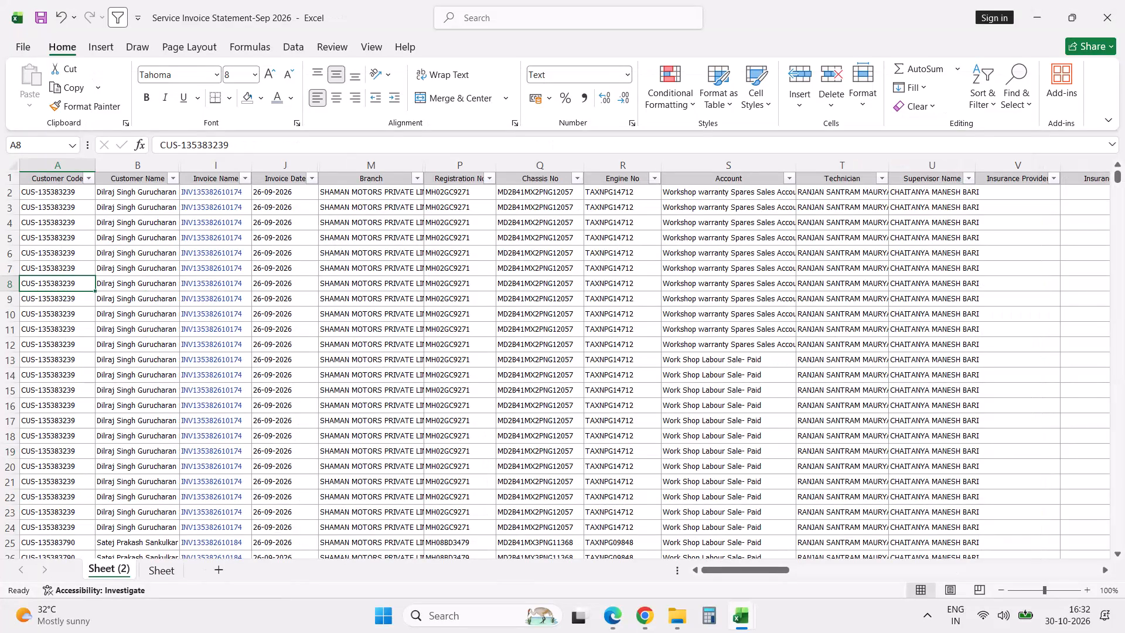
key("alt+Tab")
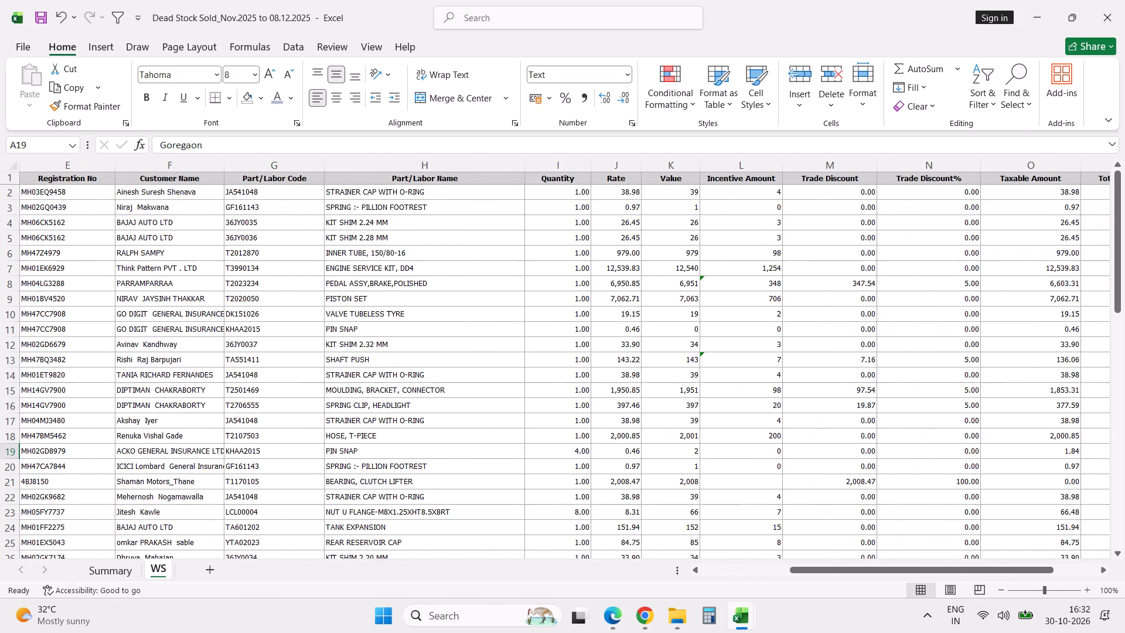
scroll(556, 328, "down", 2, "ctrl")
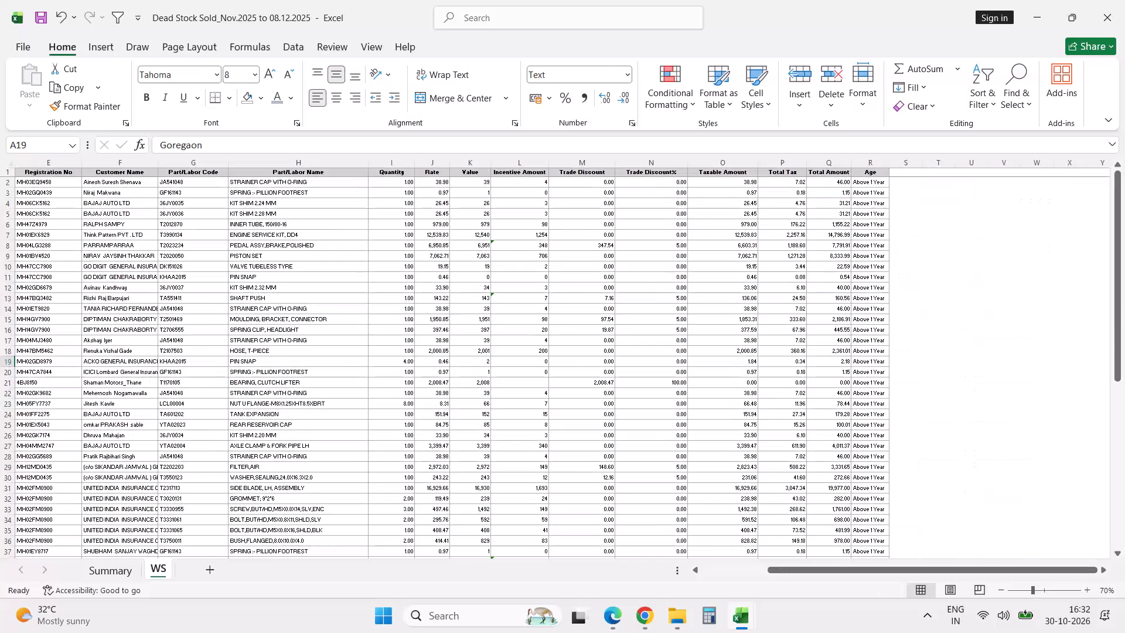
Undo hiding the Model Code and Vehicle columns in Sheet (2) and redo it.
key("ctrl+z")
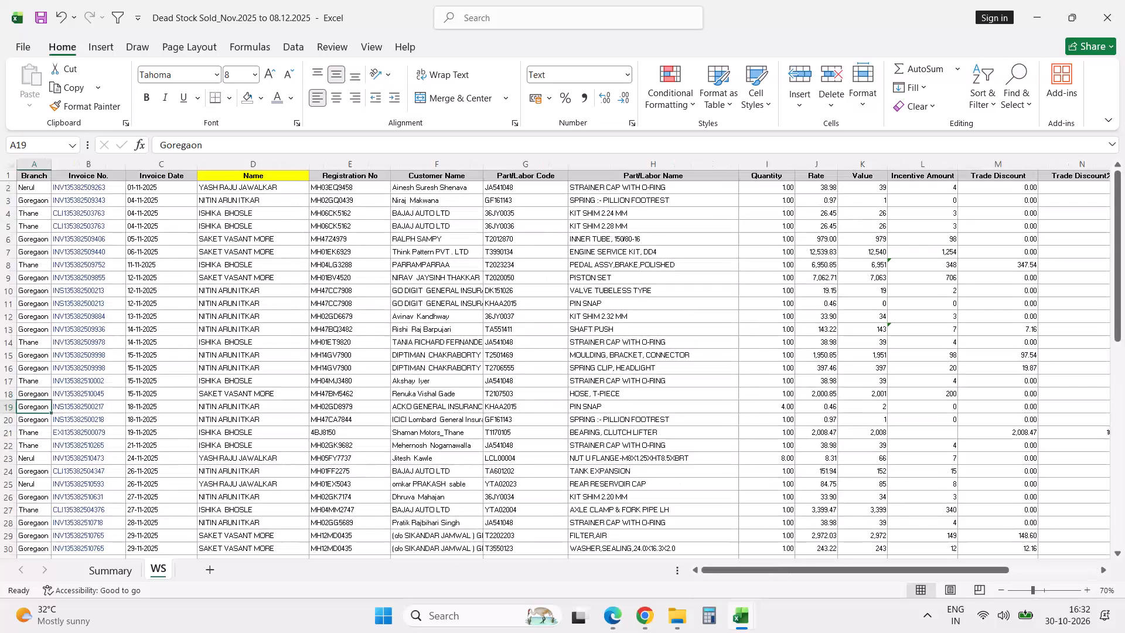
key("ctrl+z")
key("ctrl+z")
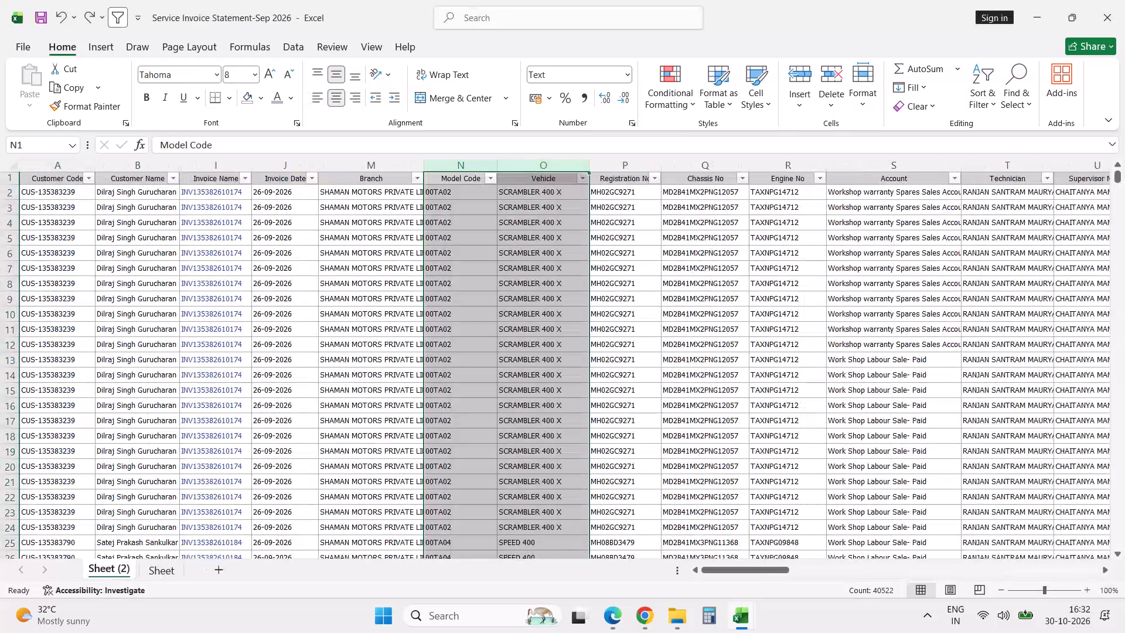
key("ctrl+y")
Hide the Chassis No and Engine No columns in Sheet (2).
left_click(556, 328)
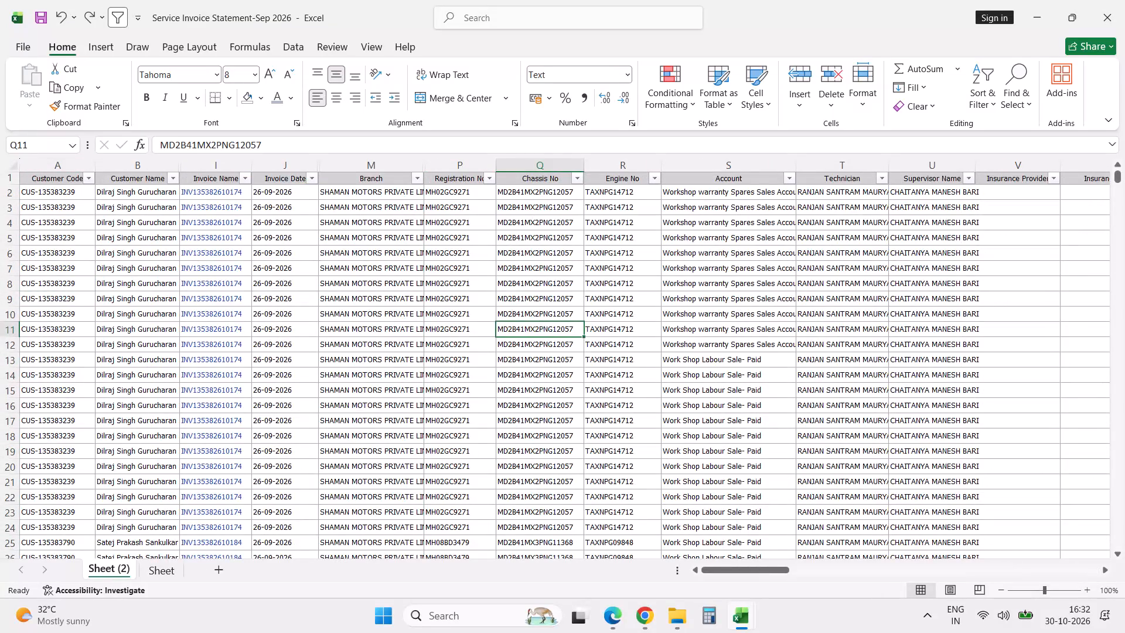
left_click(541, 171)
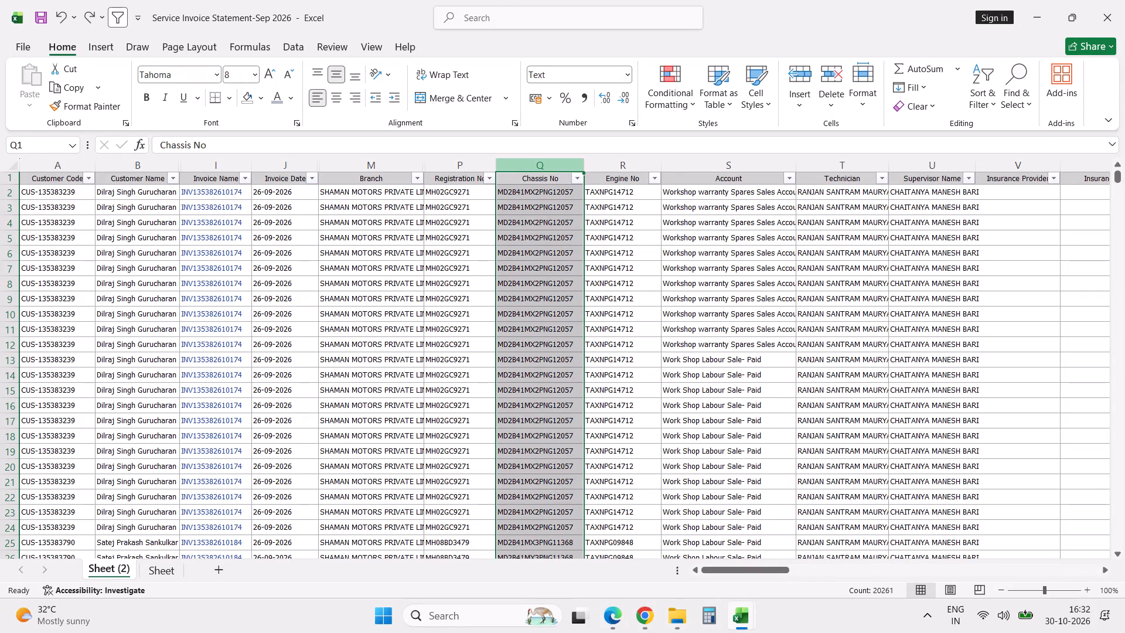
left_click(616, 163, "shift")
right_click(616, 163)
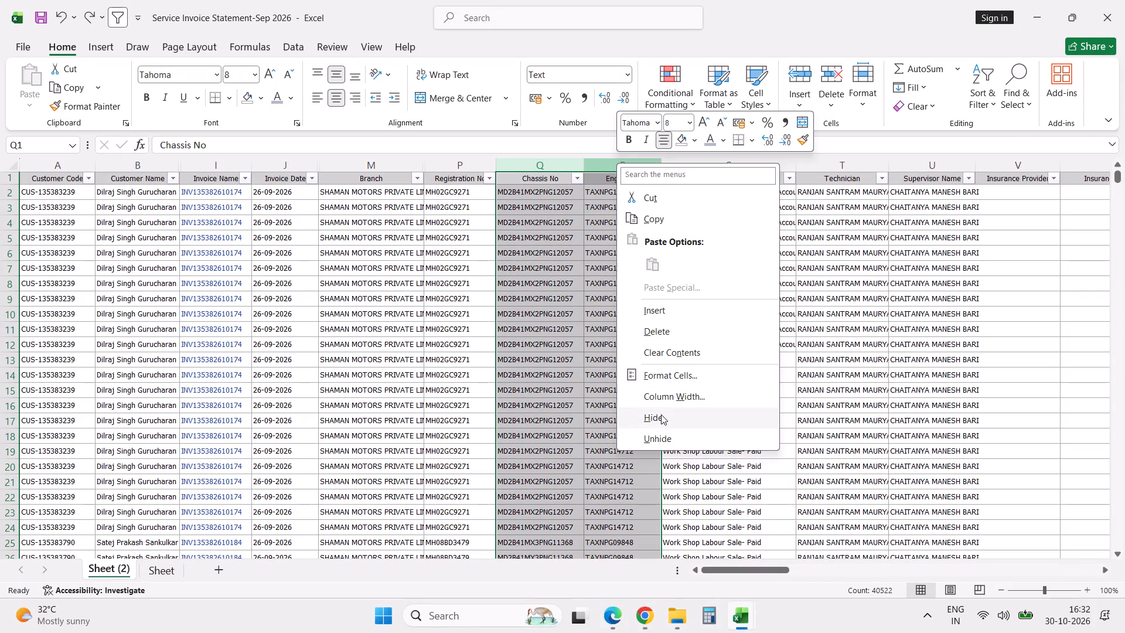
left_click(661, 414)
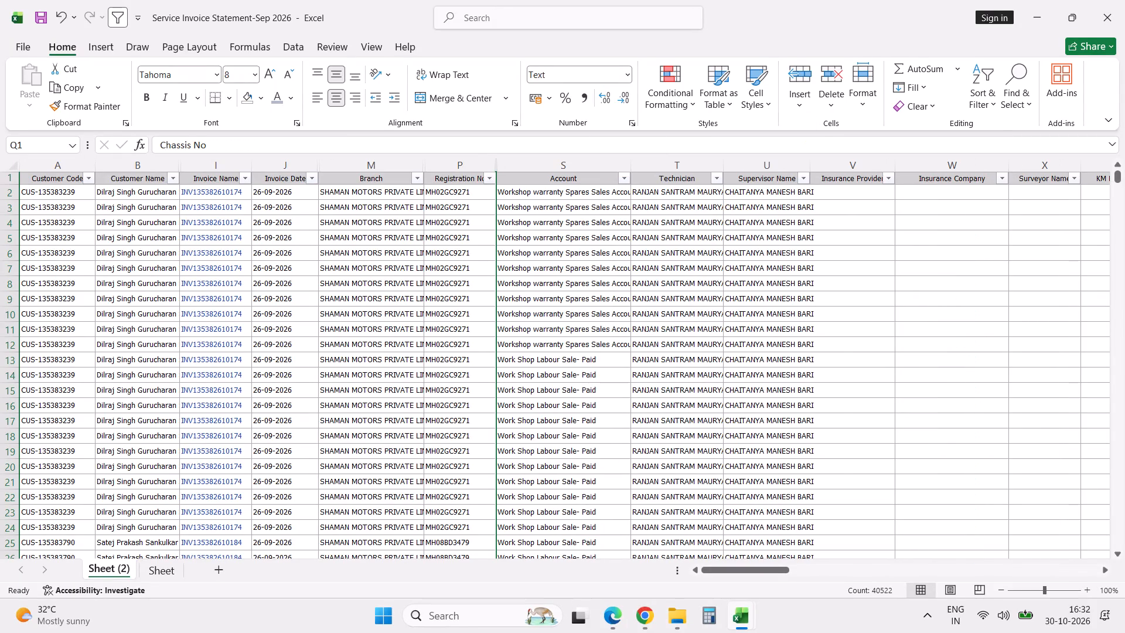
Copy the Part/Labor Code header from the Dead Stock Sold workbook and search for it in Sheet (2) of the service invoice workbook.
key("Tab")
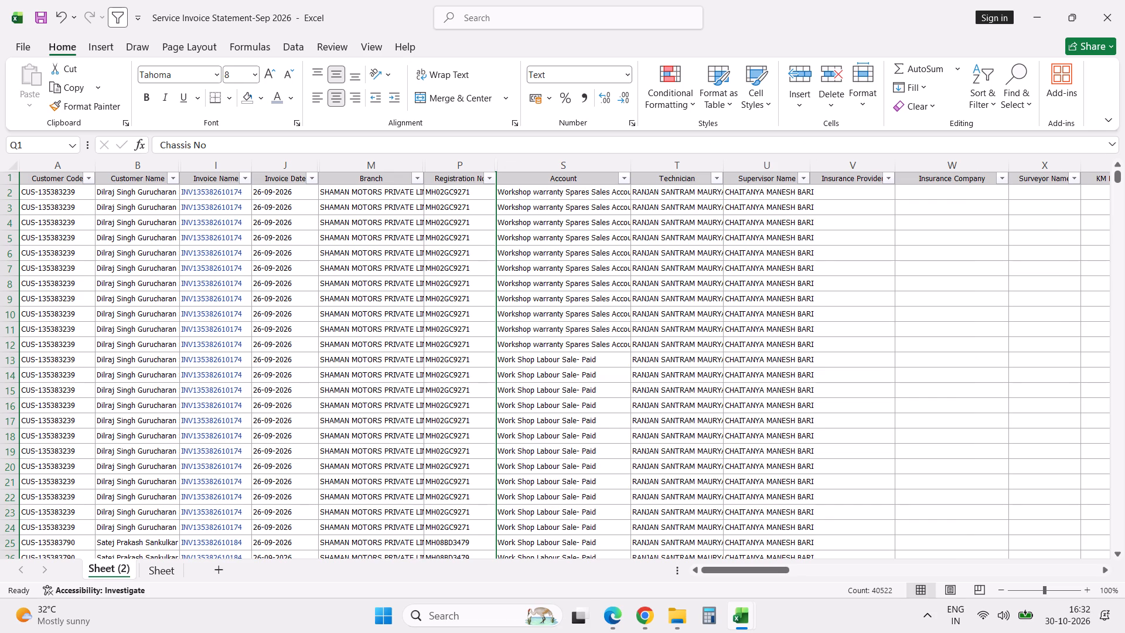
left_click(644, 292)
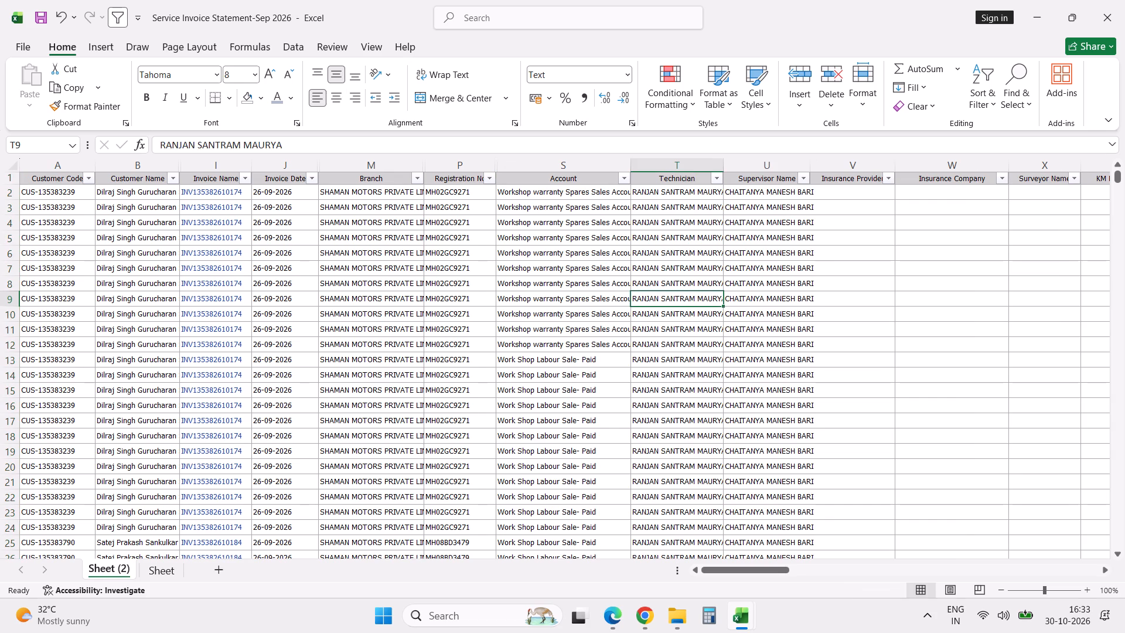
key("Tab")
key("Tab")
key("Tab")
key("Tab")
key("Tab")
key("Tab")
key("alt+Tab")
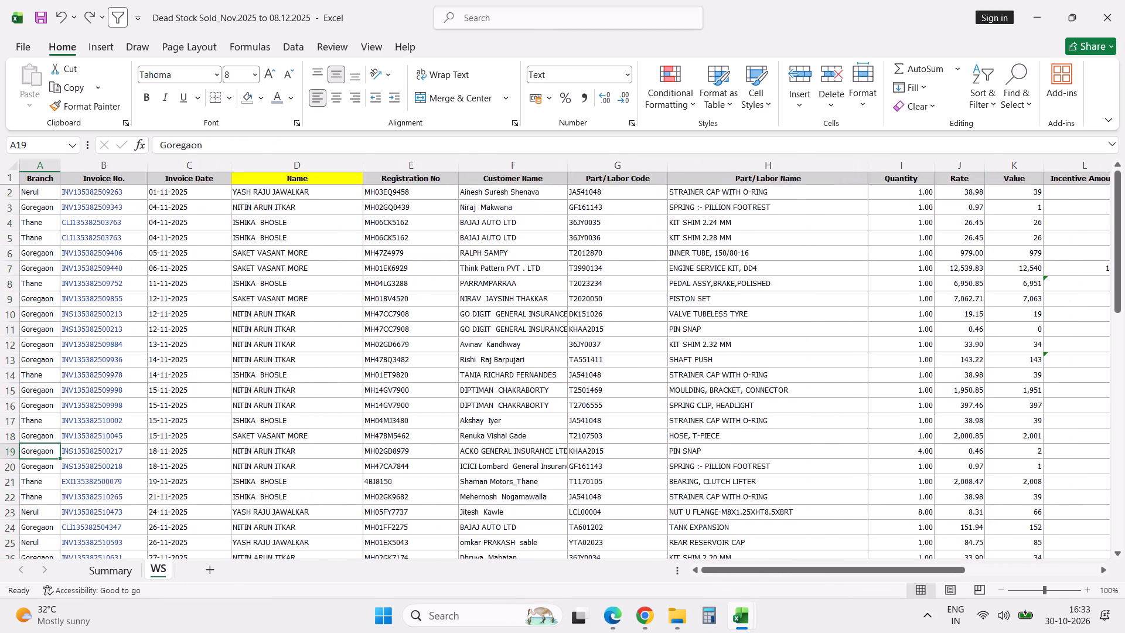
left_click(650, 180)
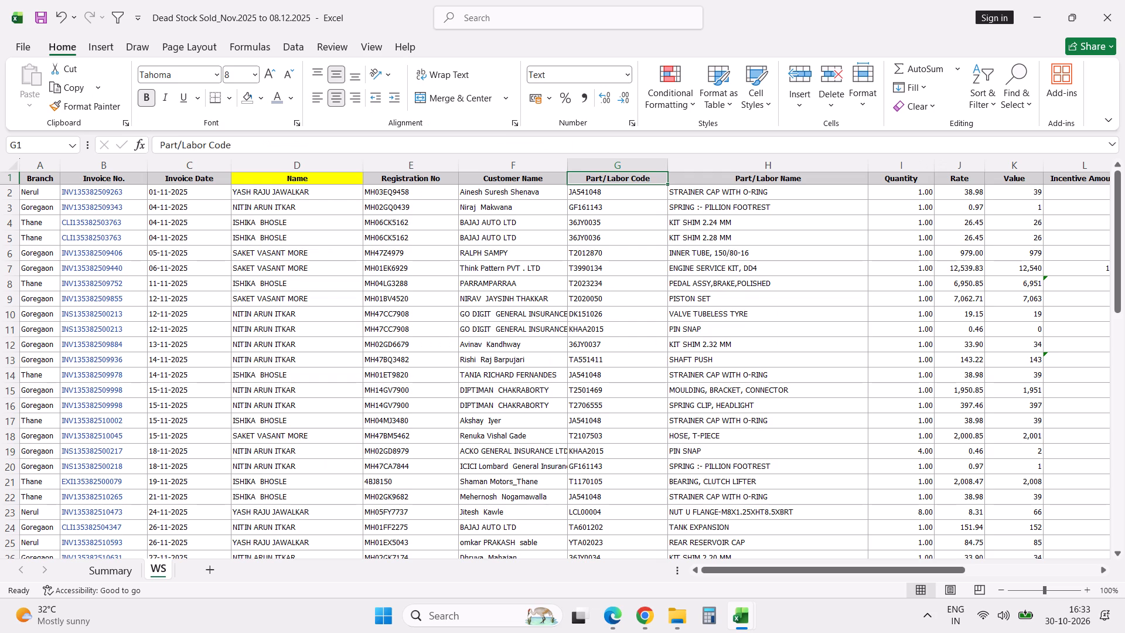
key("ctrl+c")
key("alt+Tab")
key("ctrl+f")
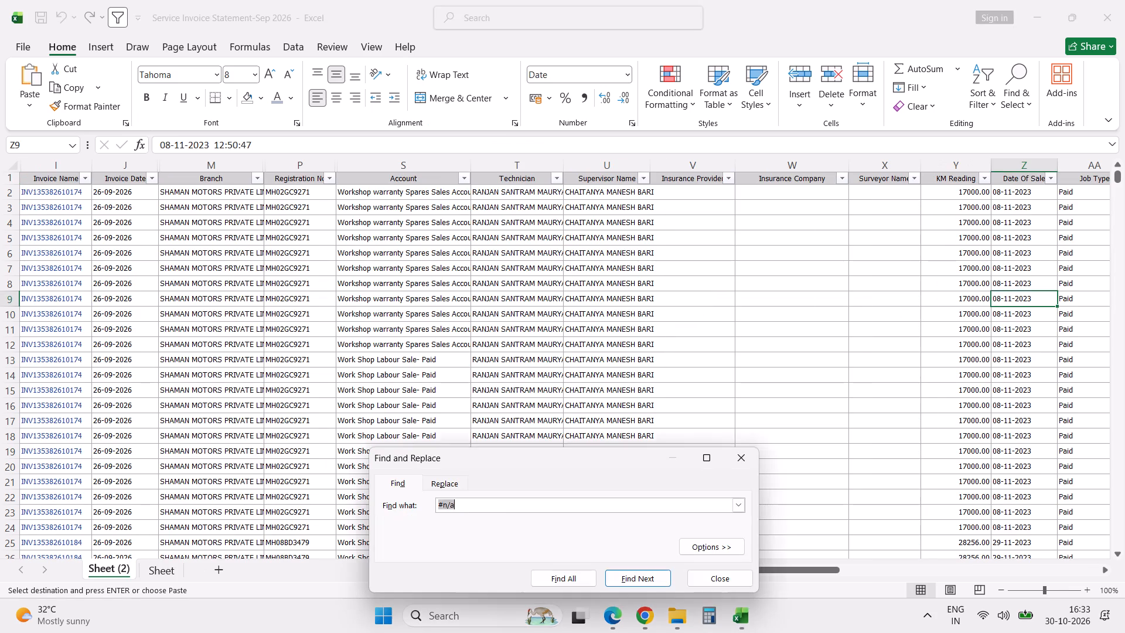
key("ctrl+v")
key("Return")
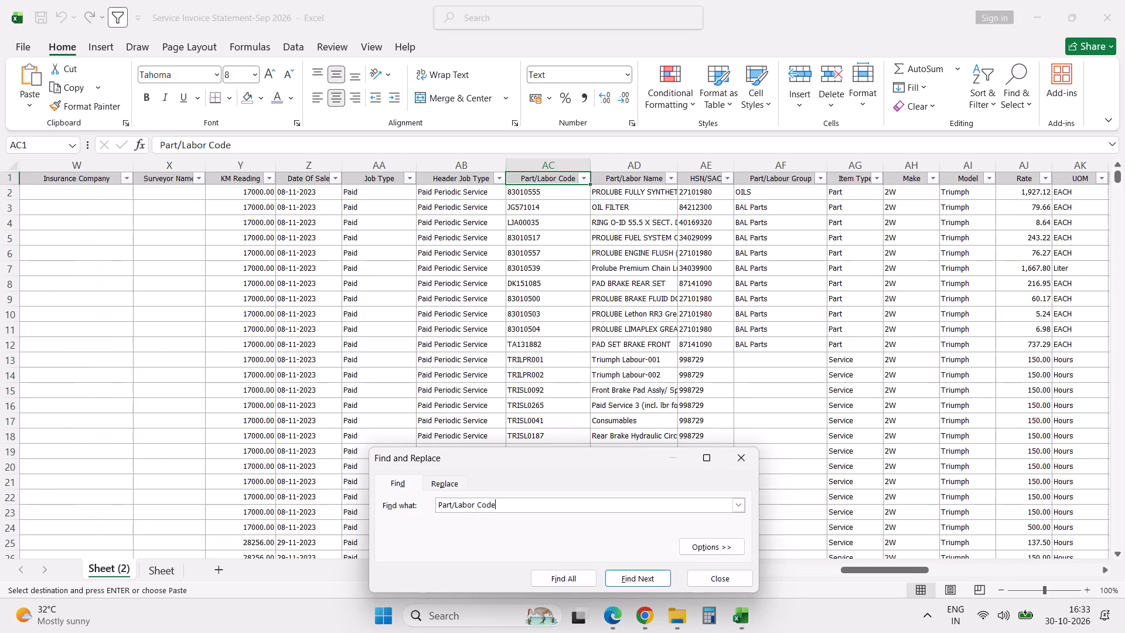
key("Escape")
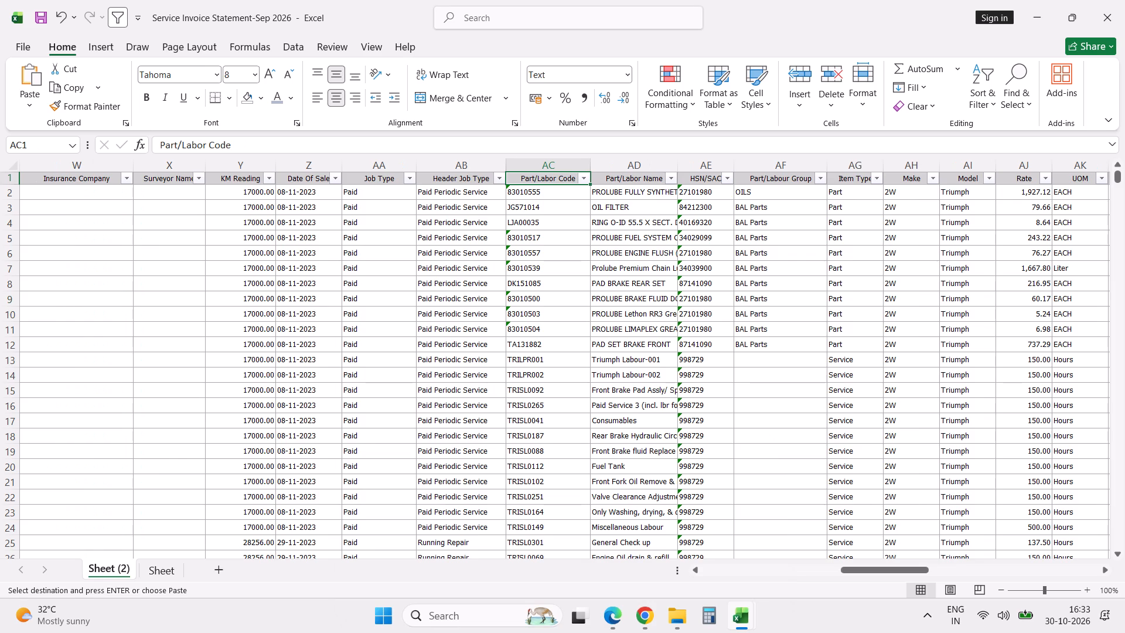
Open the Job Type column's filter in Sheet (2) and look through its list of job types.
left_click(410, 179)
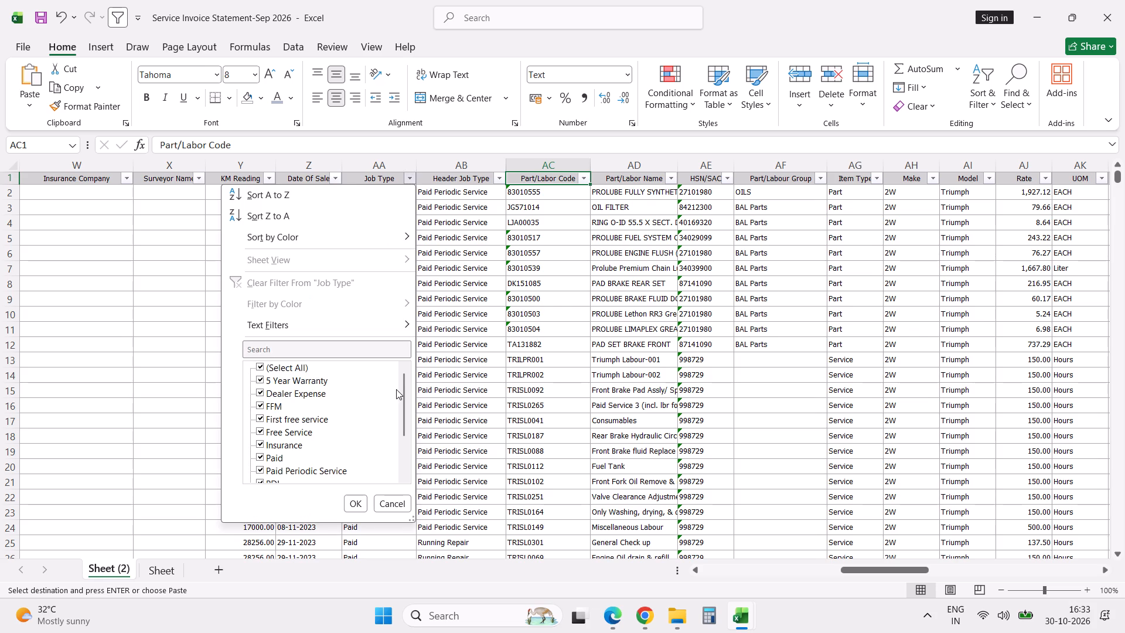
left_click_drag(403, 397, 404, 414)
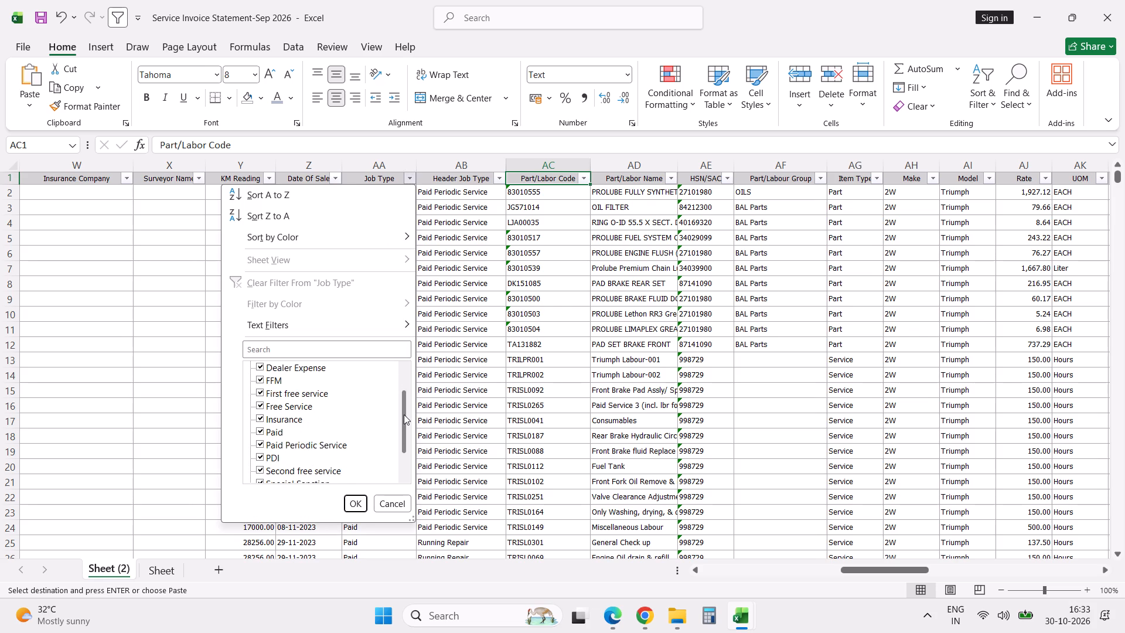
left_click_drag(404, 414, 405, 436)
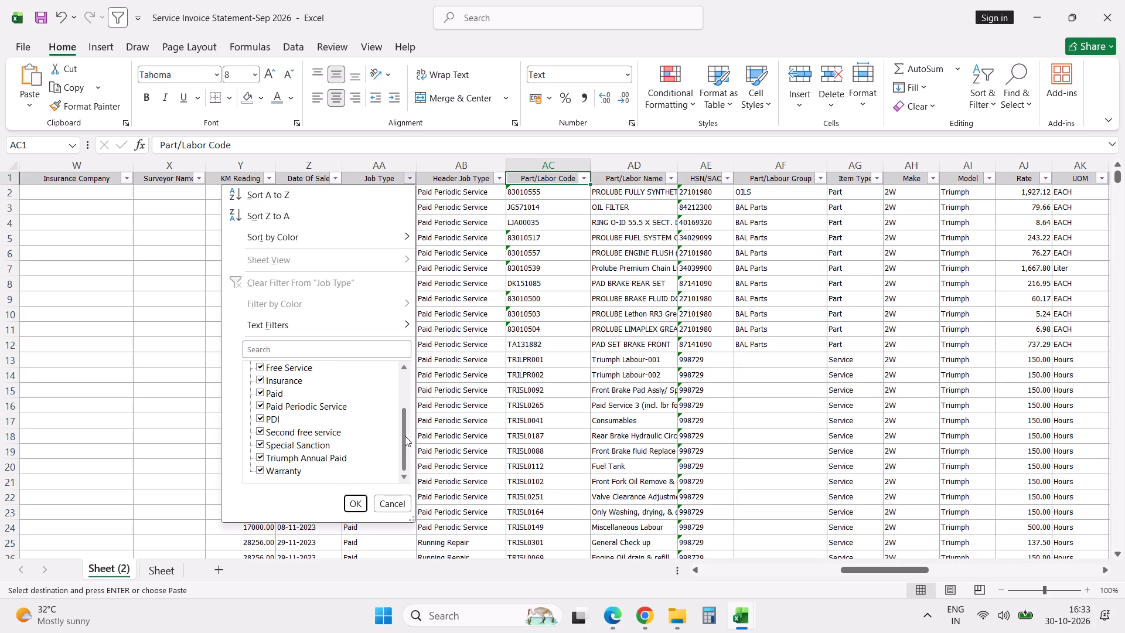
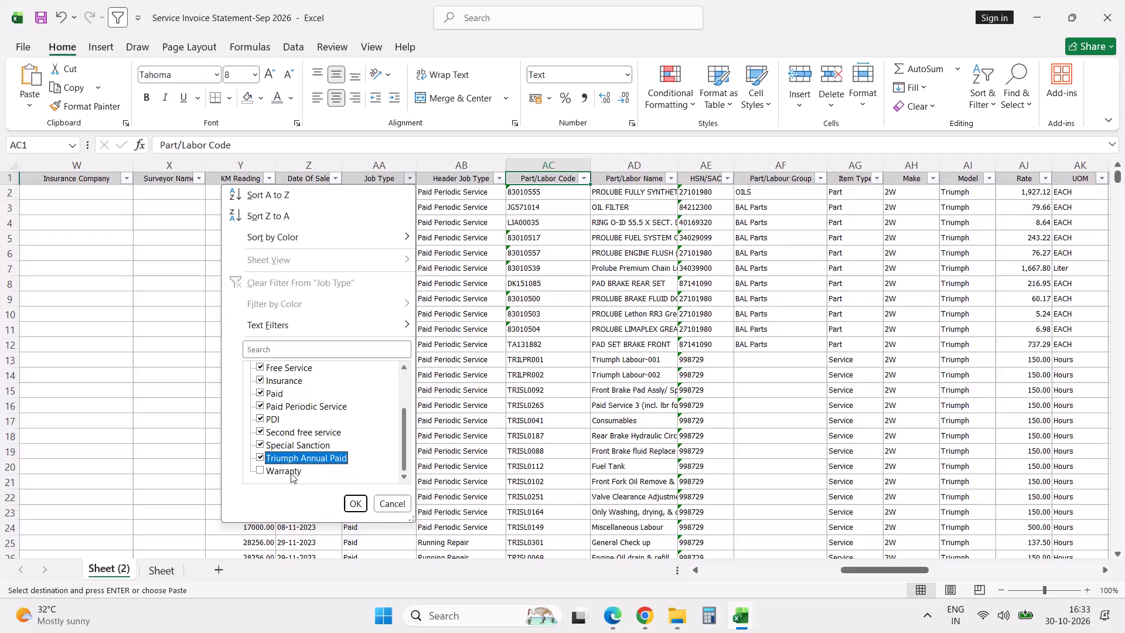
Filter the Job Type column to show only Paid, Paid Periodic Service and Triumph Annual Paid.
key("Up")
key("space")
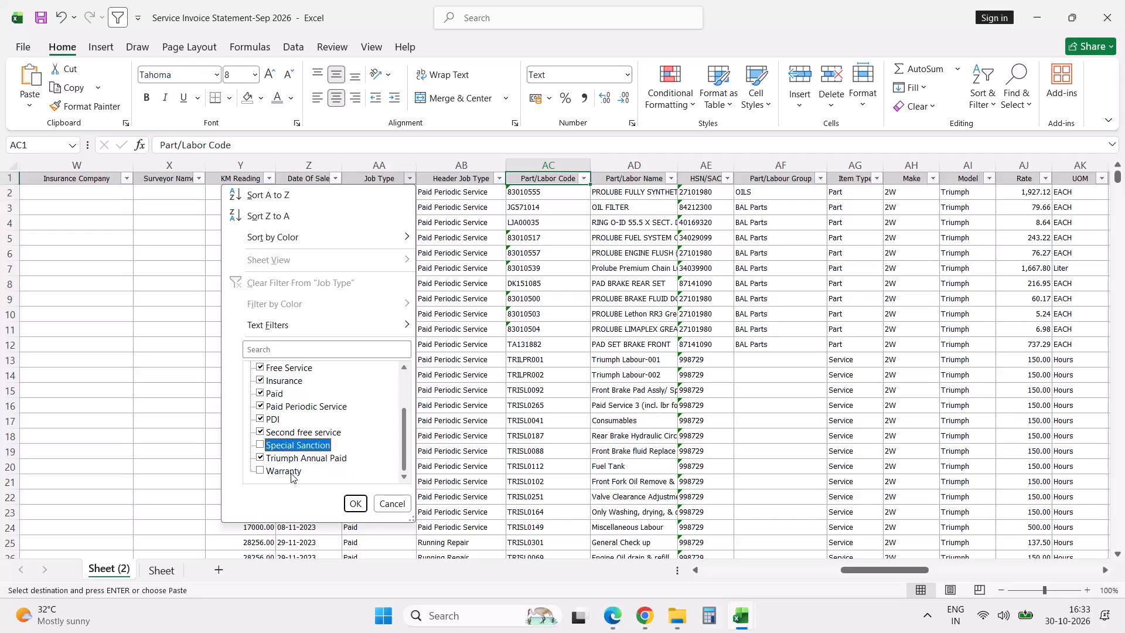
key("Up")
key("space")
key("Up")
key("space")
key("Up")
key("Up")
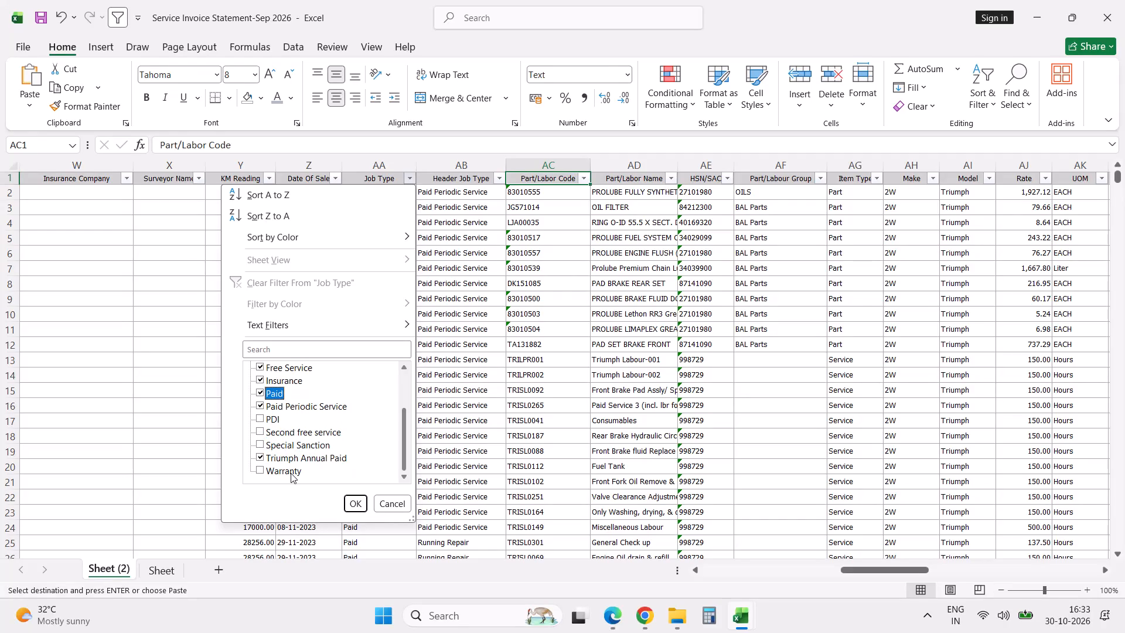
key("Up")
key("space")
key("Up")
key("space")
key("Up")
key("Up")
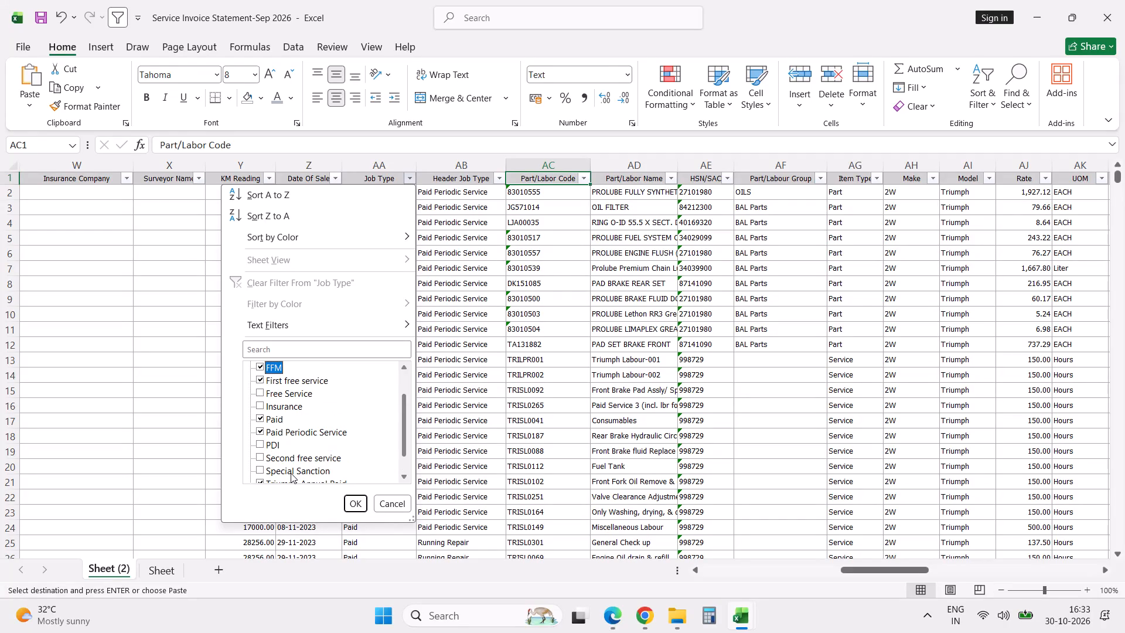
key("Down")
key("space")
key("Up")
key("space")
key("Up")
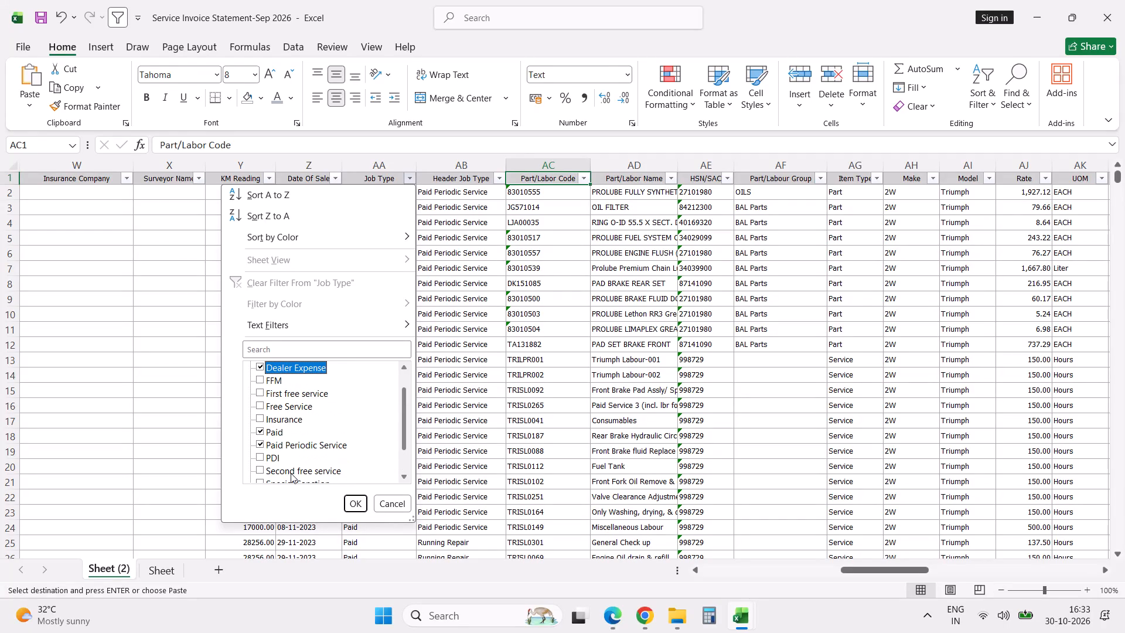
key("space")
key("Up")
key("space")
key("Up")
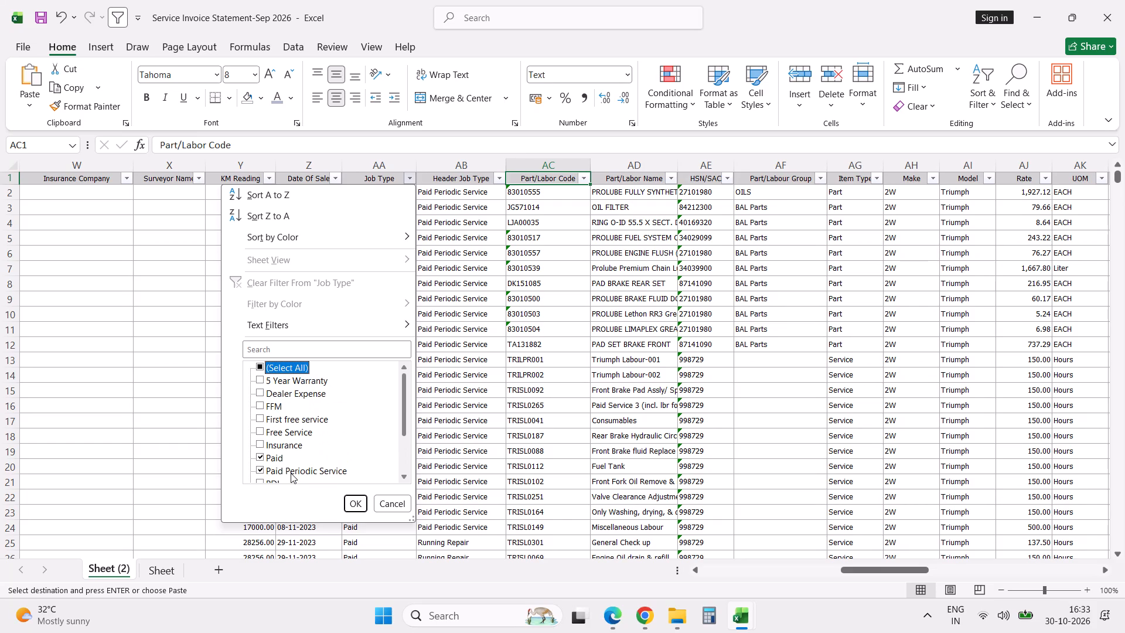
left_click(354, 502)
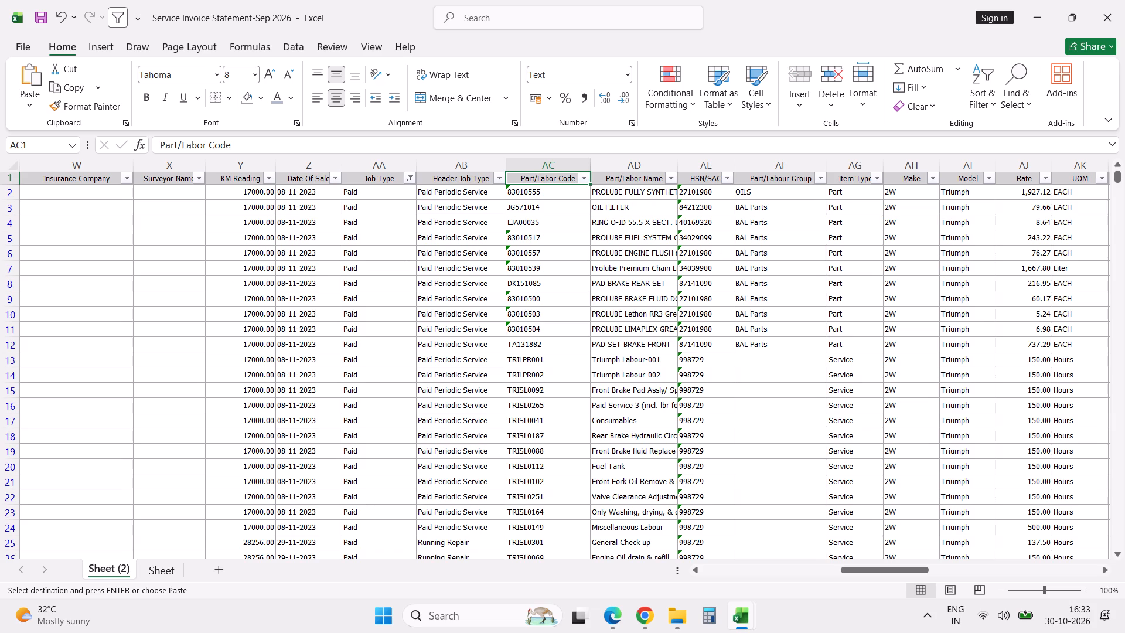
Look across the filtered columns in Sheet (2), back to Branch and forward to the Item Type and Make columns.
left_click(332, 412)
key("Left")
key("Left")
key("Left")
key("Left")
key("Left")
key("Left")
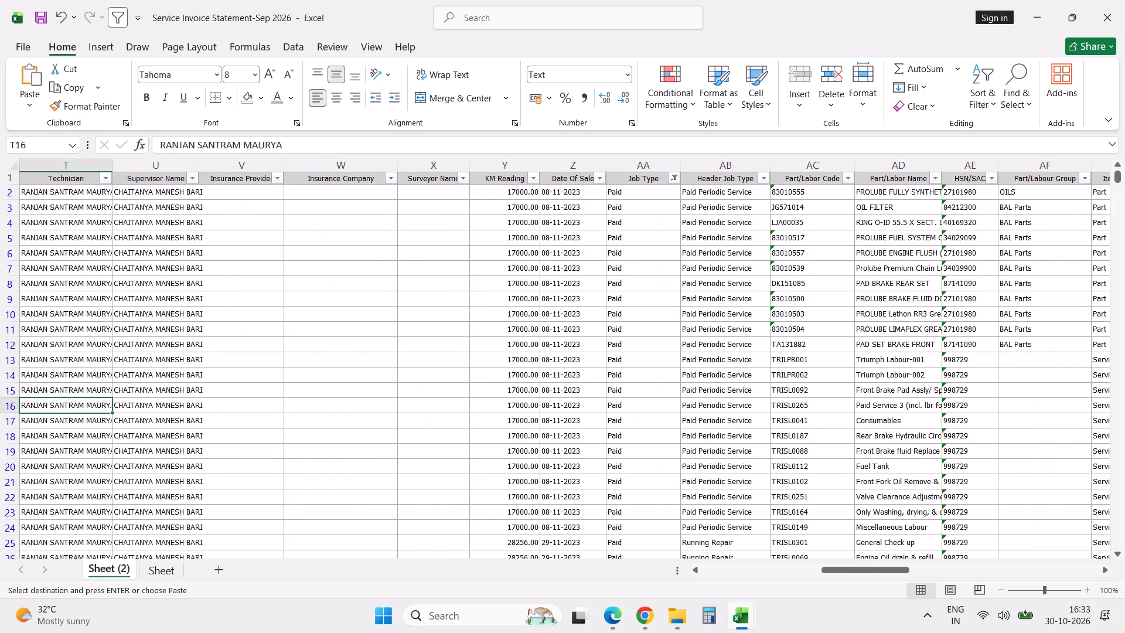
key("Left")
key("Left")
key("Left")
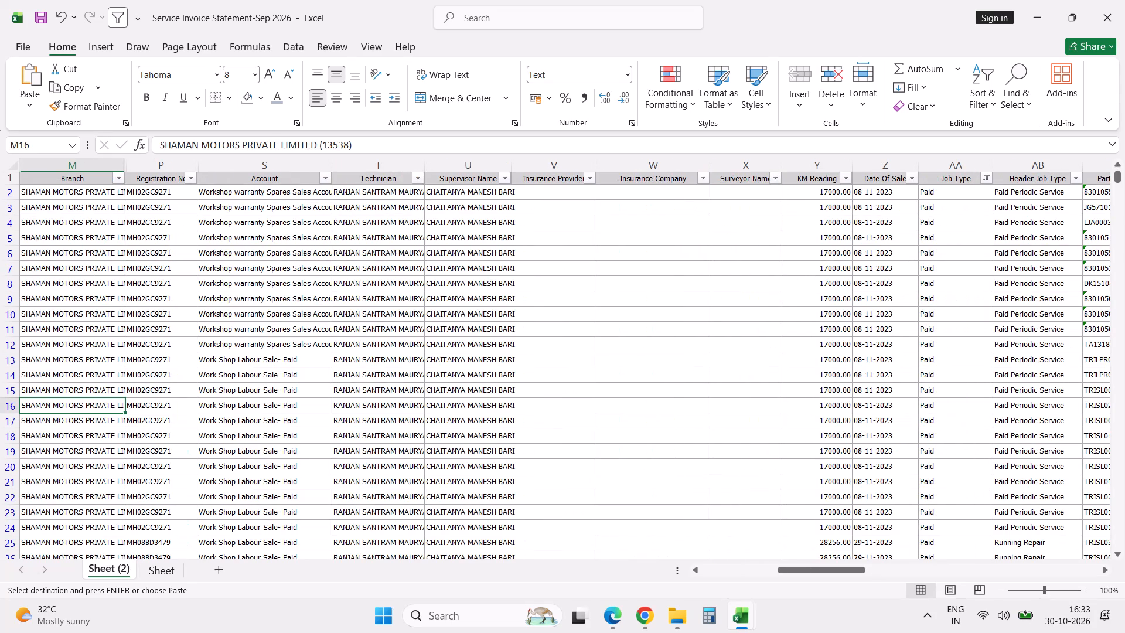
left_click(332, 412)
key("Tab")
key("Tab")
key("Tab")
key("Tab")
key("Tab")
key("Tab")
key("Tab")
key("Tab")
key("Tab")
key("Tab")
key("Tab")
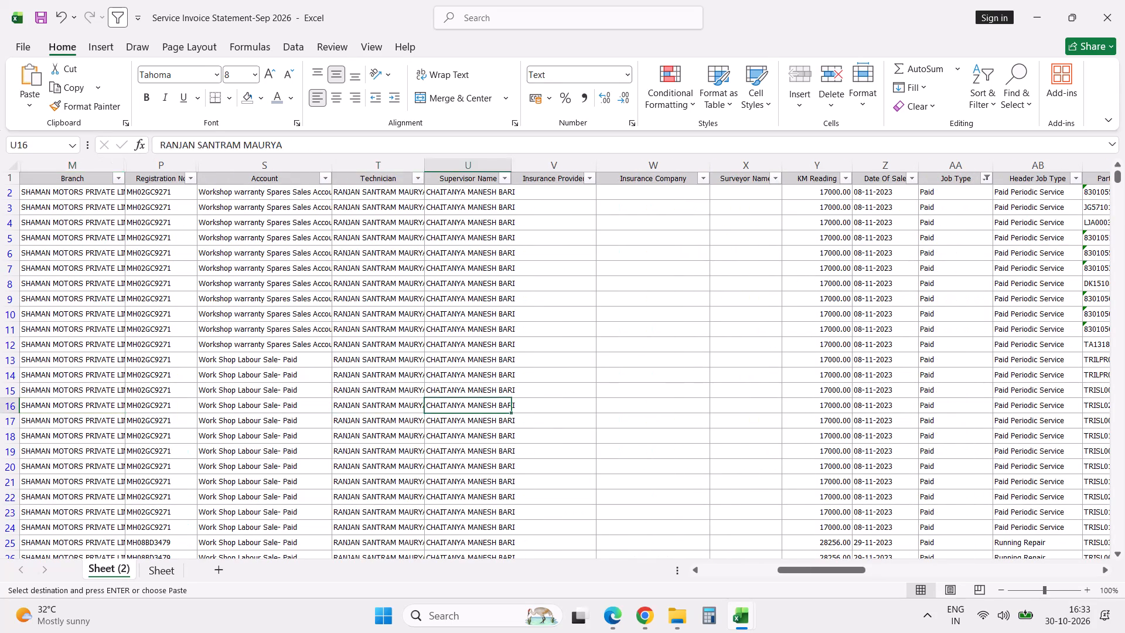
key("Tab")
key("Tab")
key("Tab")
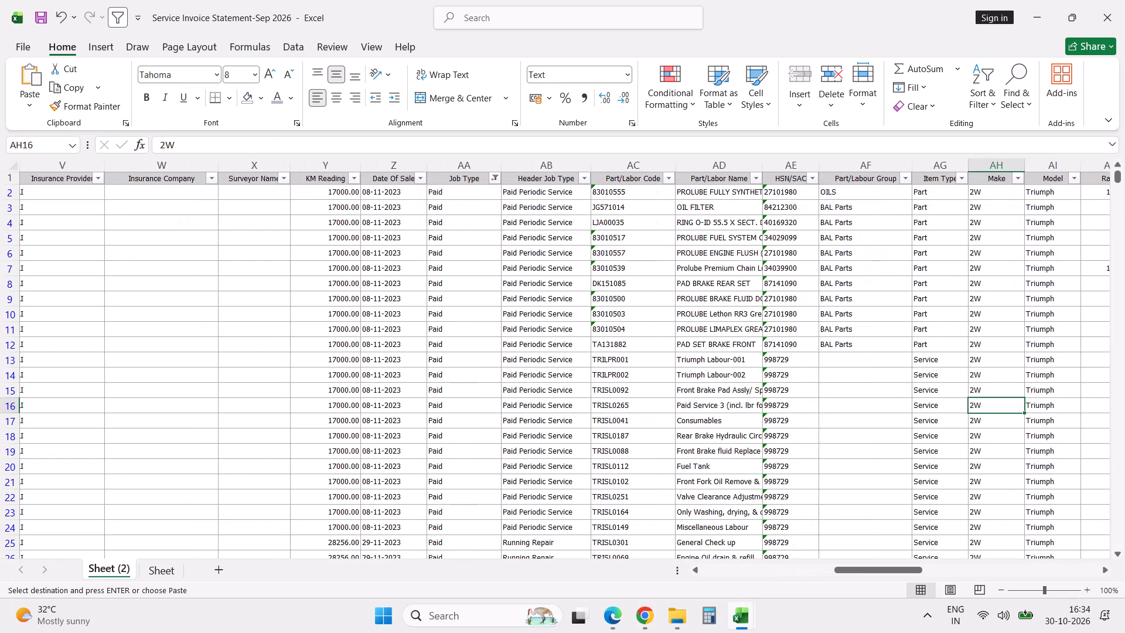
Filter the Item Type column to show only Service rows by excluding Part.
left_click(963, 180)
left_click(824, 381)
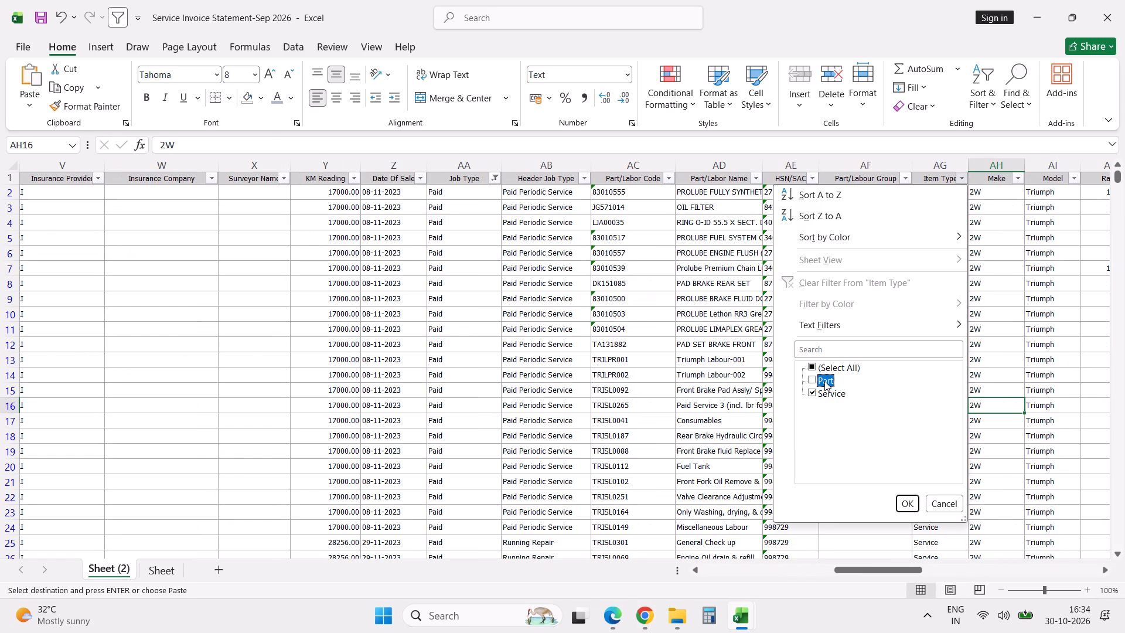
left_click(911, 505)
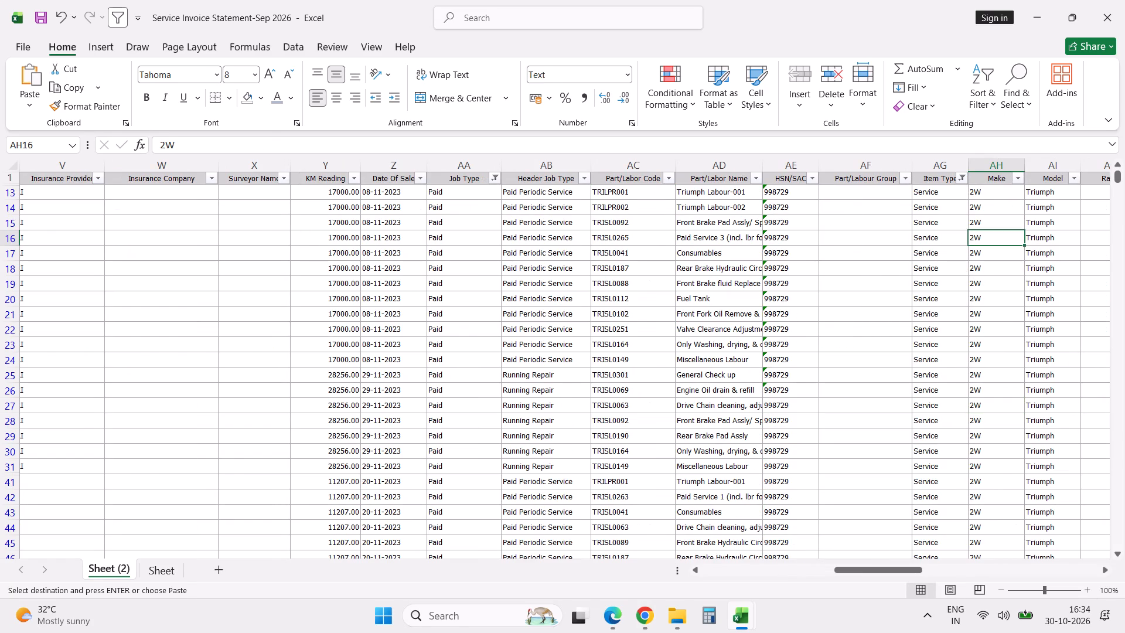
Review the remaining columns of the filtered Service rows through Total Amount and return to the Customer Code column.
left_click(767, 396)
key("Right")
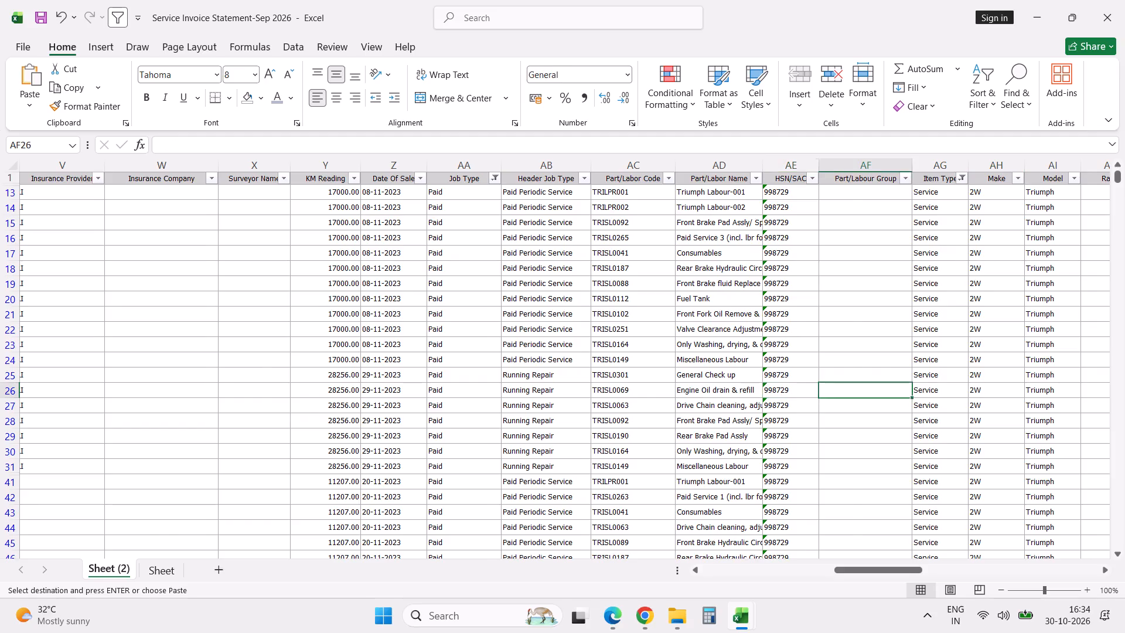
key("Right")
key("Right")
key("Right")
key("Right")
key("Right")
key("Right")
key("Right")
key("Right")
key("Right")
key("Right")
key("Right")
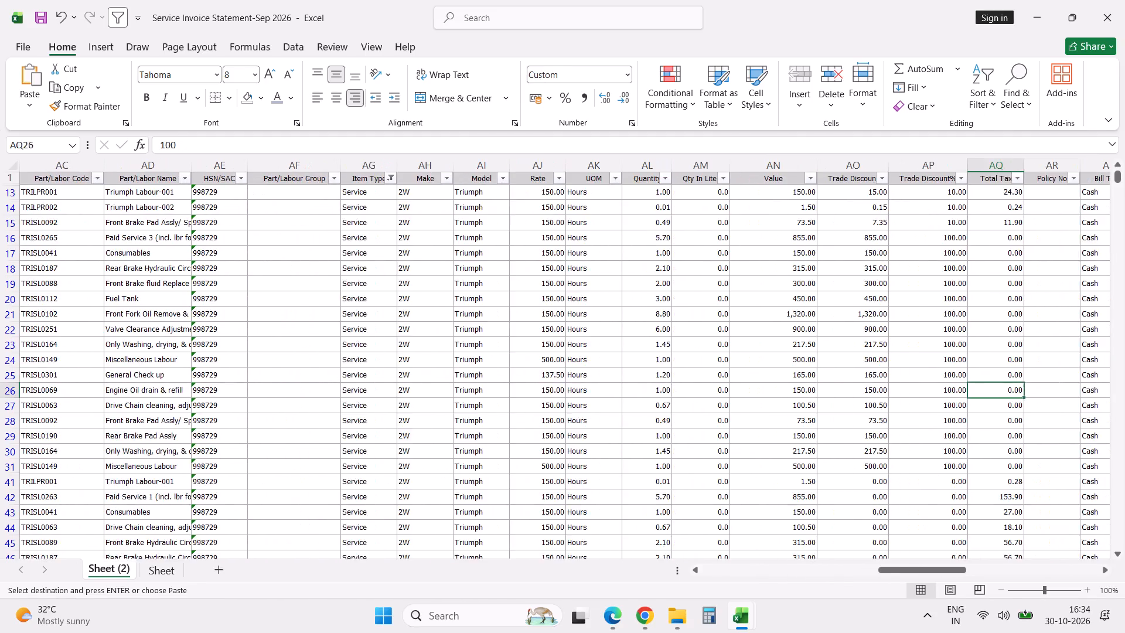
key("Right")
key("Right")
key("Right")
key("Right")
key("Right")
key("Right")
key("Right")
key("Right")
key("Right")
key("Right")
key("Right")
key("Right")
key("Right")
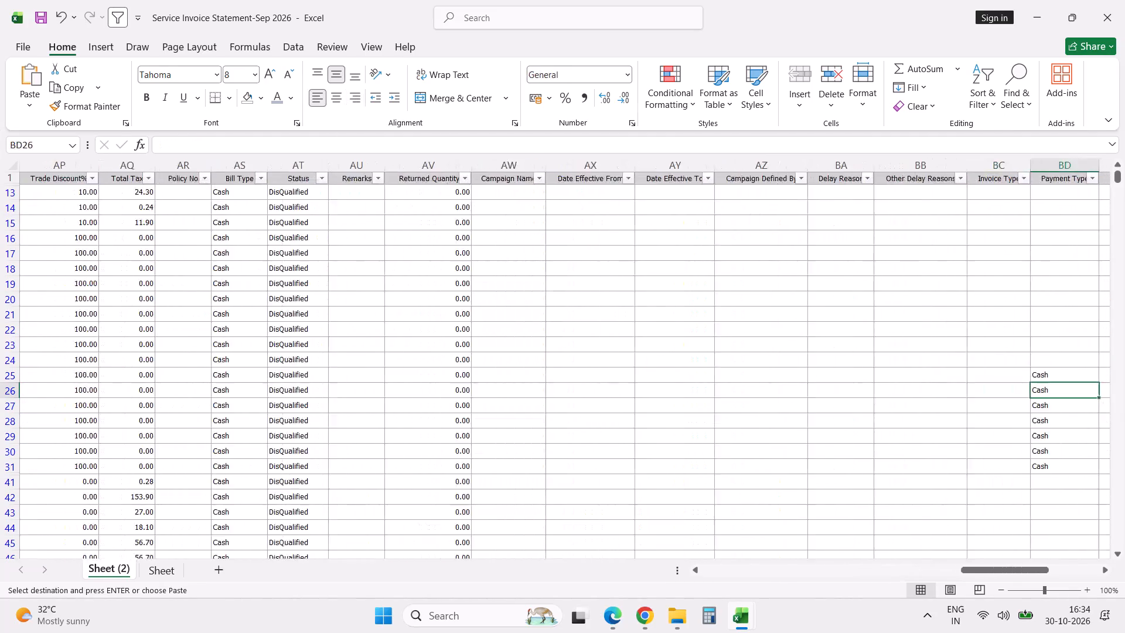
key("Right")
key("Right")
key("Right")
key("Right")
key("Right")
key("Right")
key("Right")
key("Right")
key("Right")
key("Right")
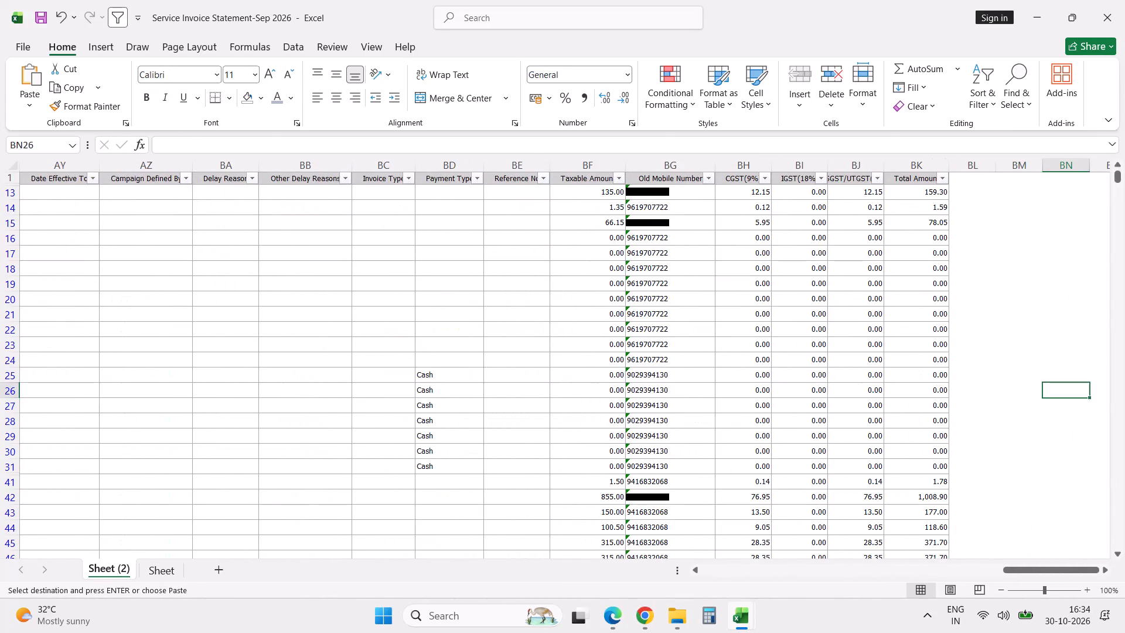
key("Left")
key("Left")
key("Left")
key("Left")
key("Left")
key("Left")
key("Left")
key("Left")
key("Left")
key("Left")
key("Left")
key("Left")
key("Left")
key("Left")
key("Left")
key("Left")
key("Left")
key("Left")
key("Left")
key("Left")
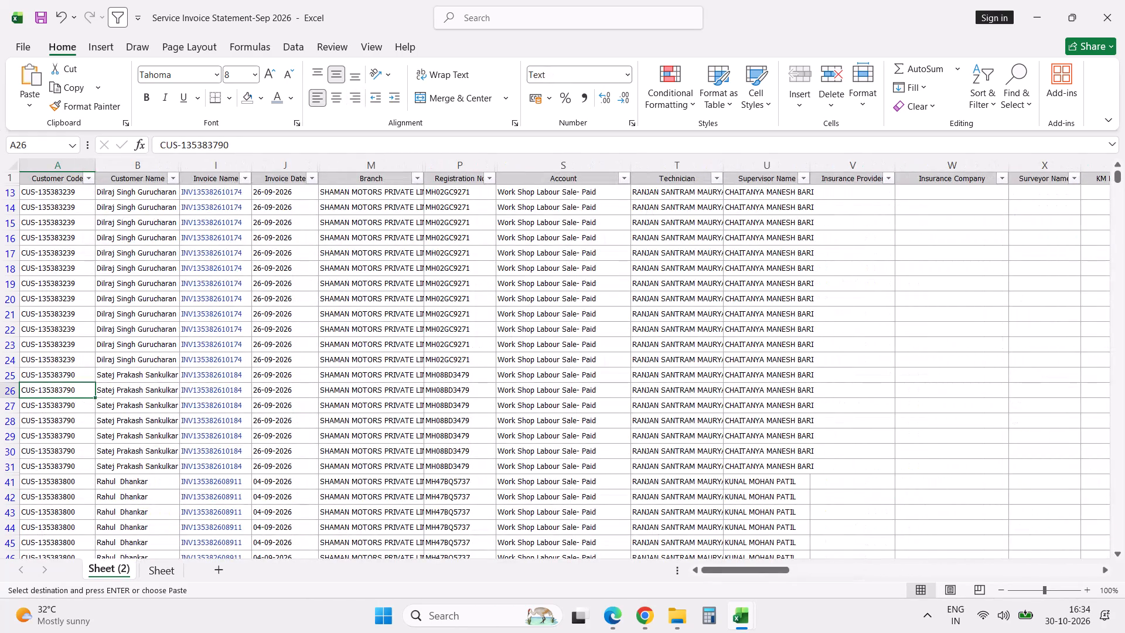
Delete all the filtered Service rows below the header in Sheet (2).
left_click(13, 194)
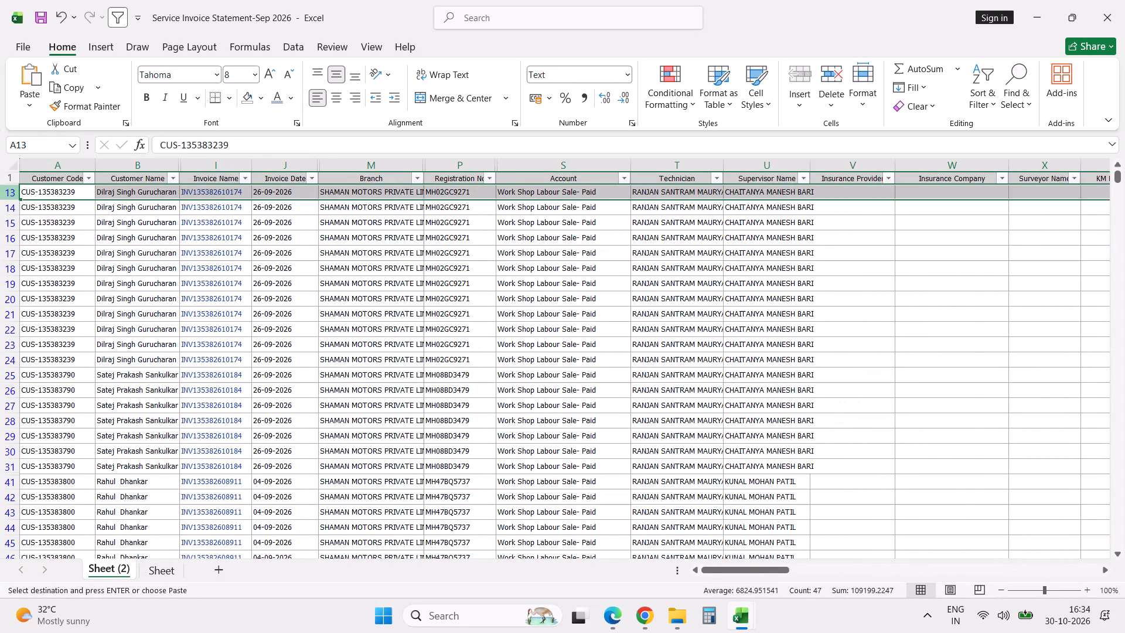
key("ctrl+shift+Down")
key("ctrl+minus")
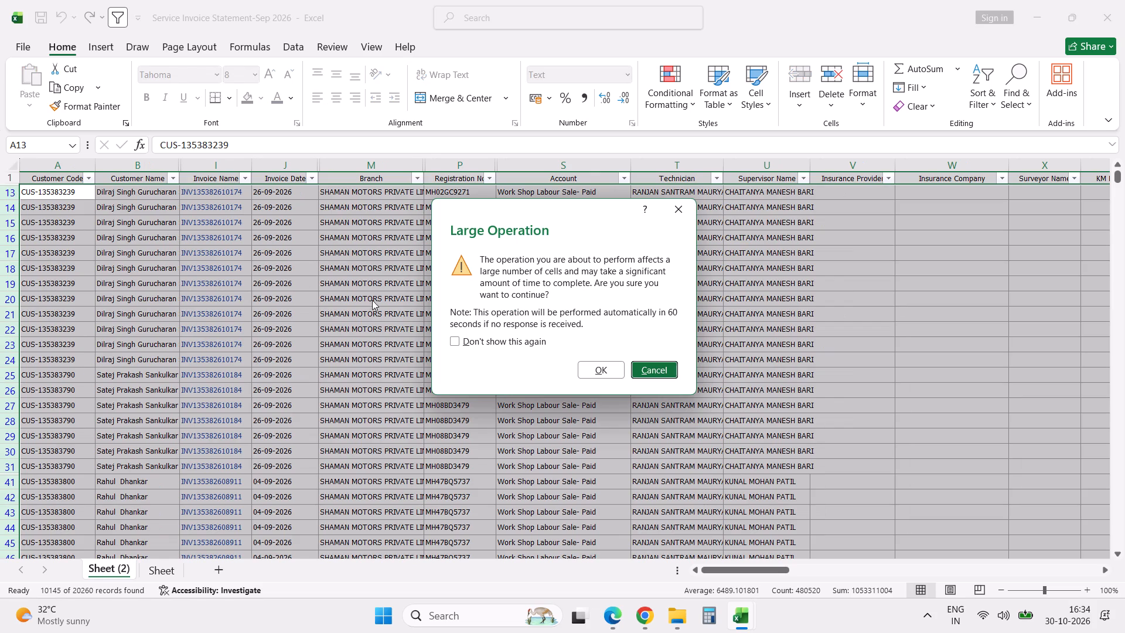
left_click(610, 371)
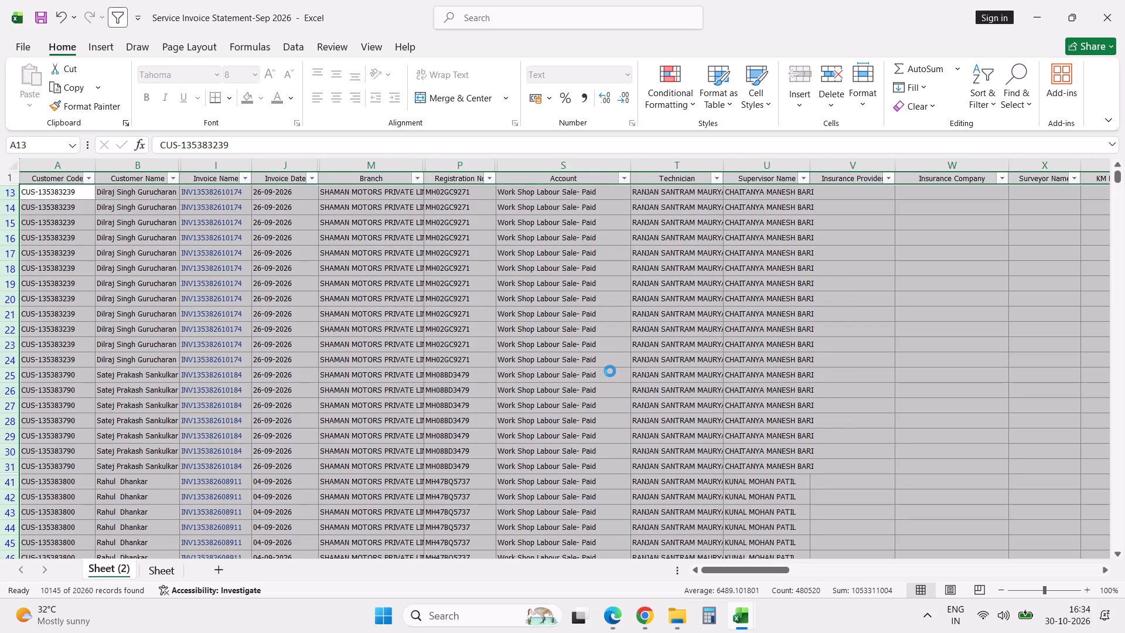
left_click(610, 371)
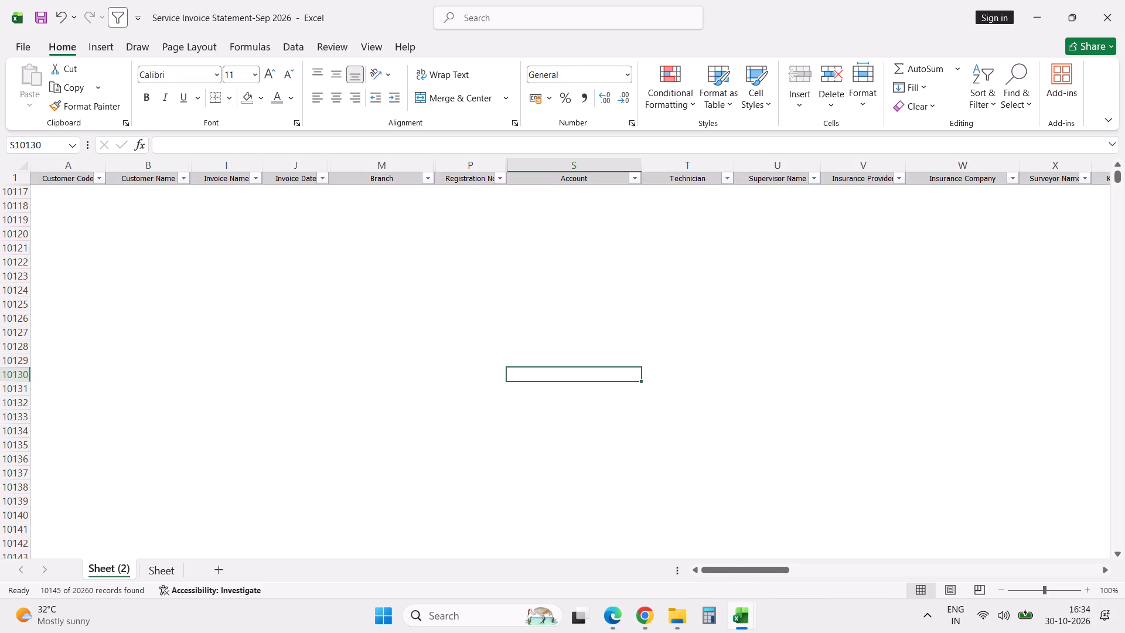
Remove the AutoFilter from the header row of Sheet (2) so that all remaining rows are shown.
key("ctrl+Up")
key("Down")
key("Up")
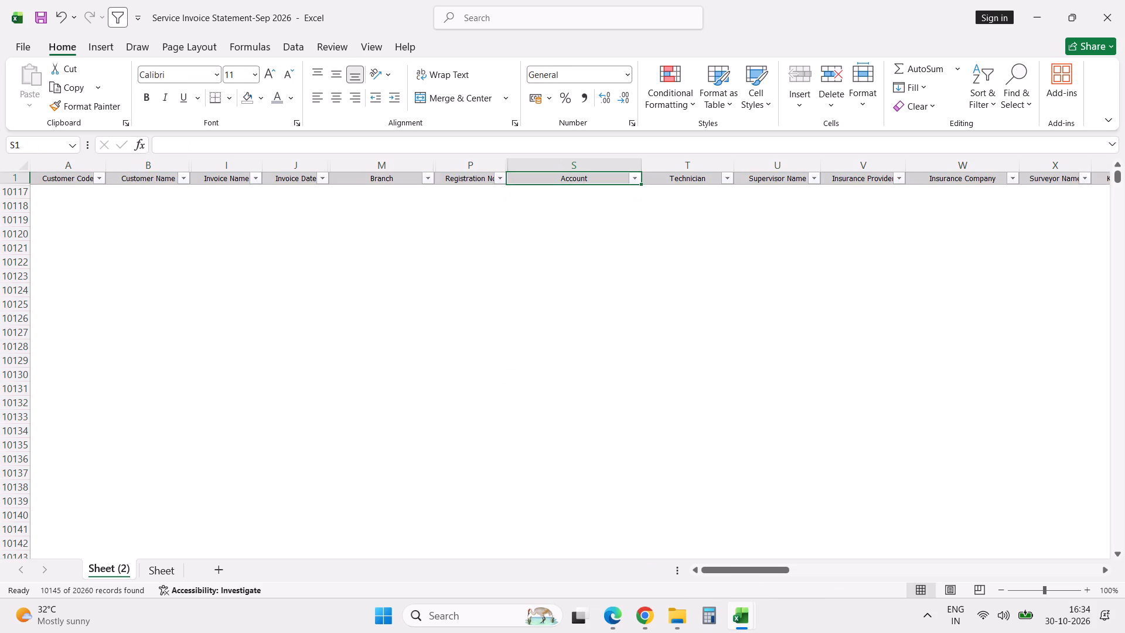
key("alt+d")
type("ff")
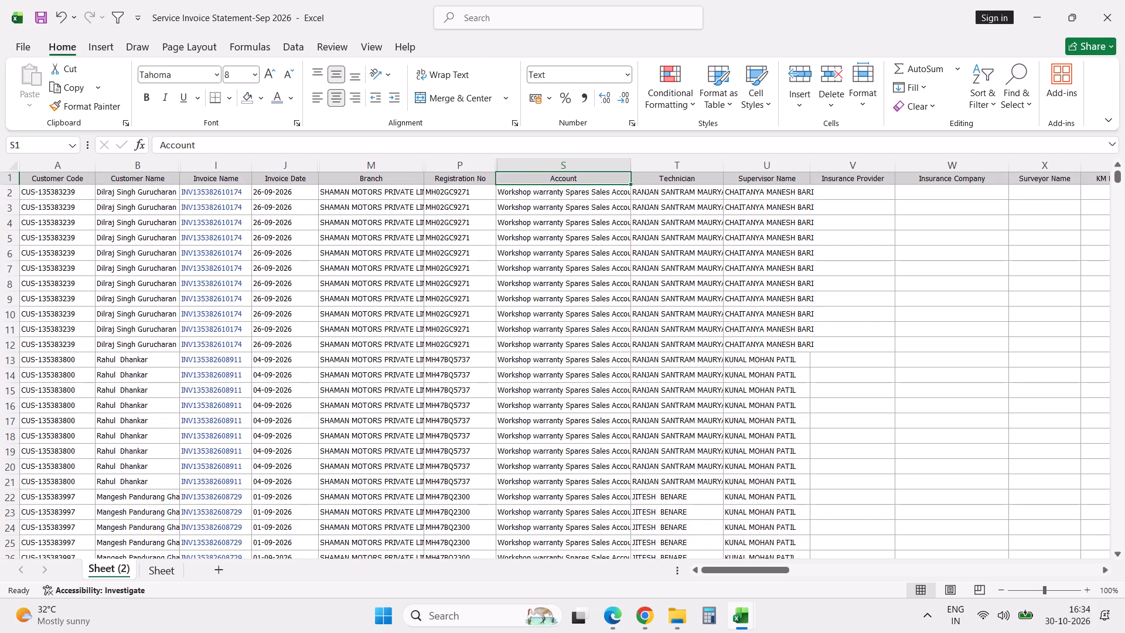
Hide the columns from Account through Date Of Sale in Sheet (2).
left_click(577, 192)
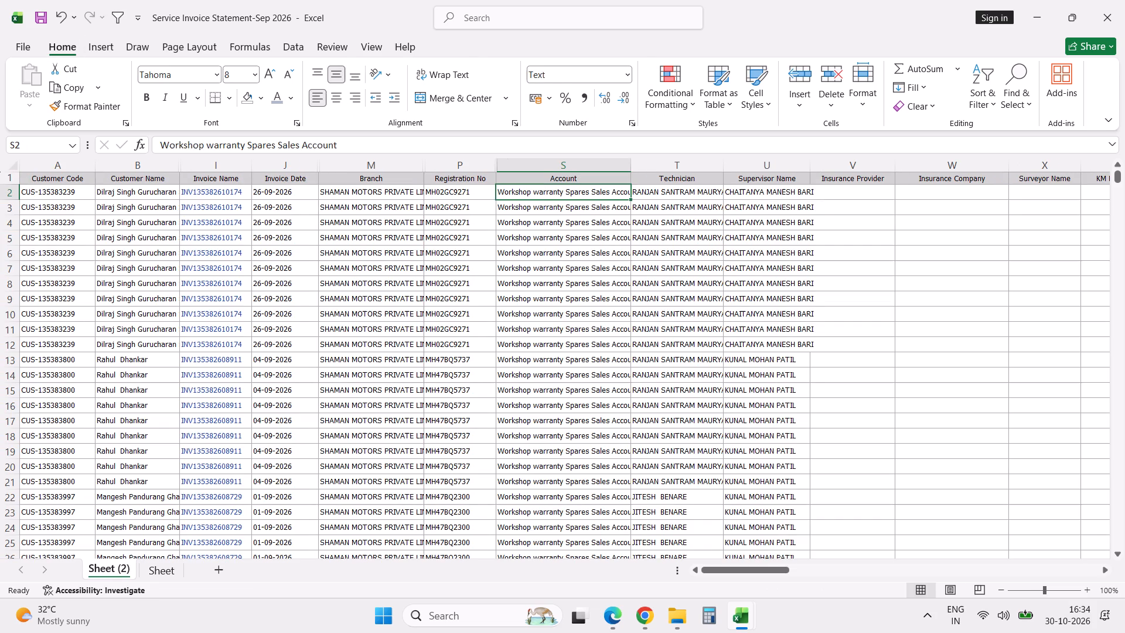
left_click(562, 165)
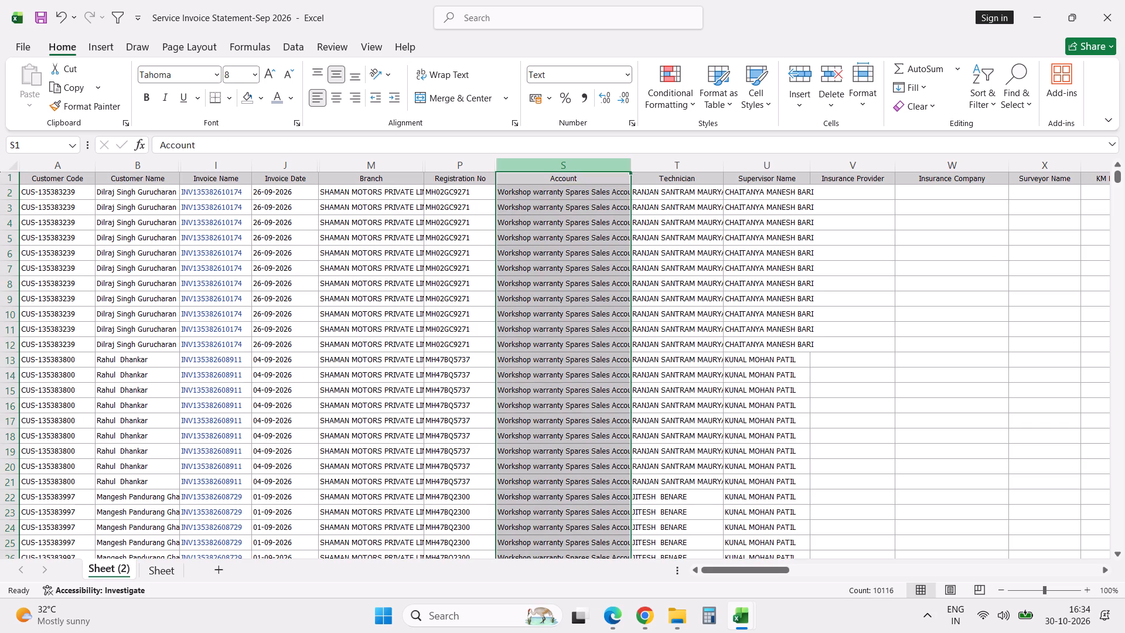
key("shift+Right")
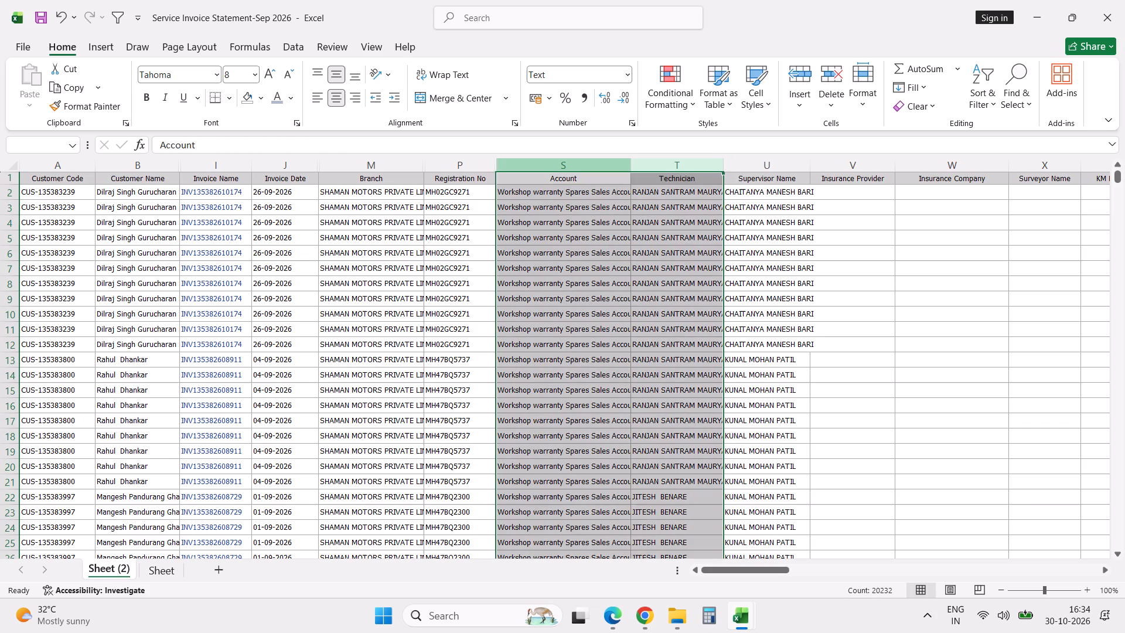
key("shift+Right")
key("shift+Right")
key("shift+Right")
key("shift+Right")
key("shift+Right")
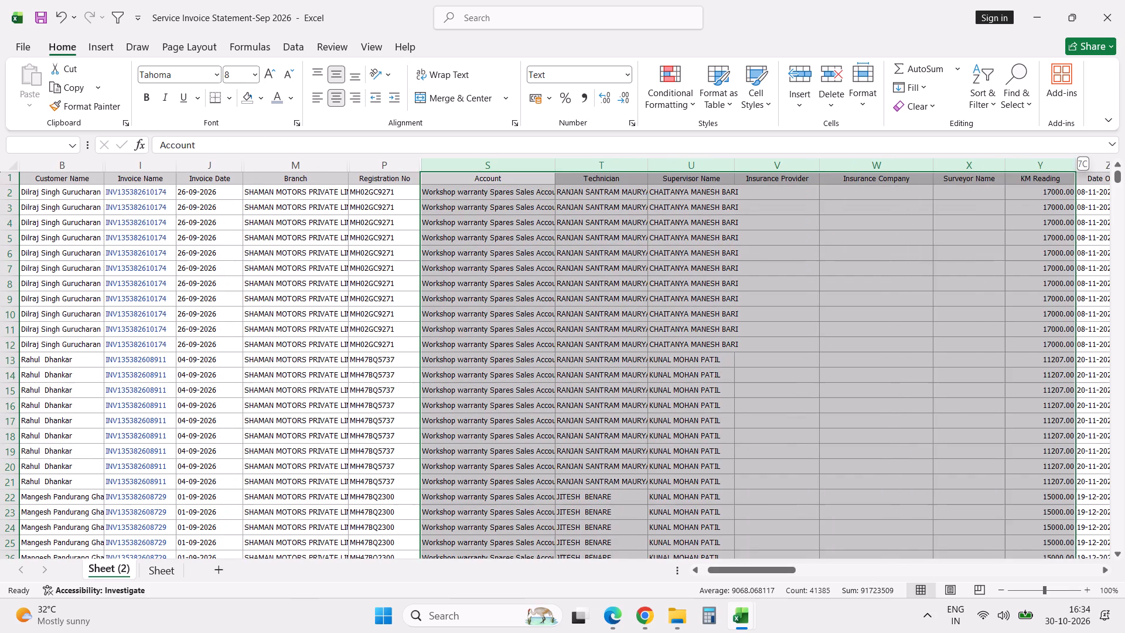
key("shift+Right")
key("shift+Right")
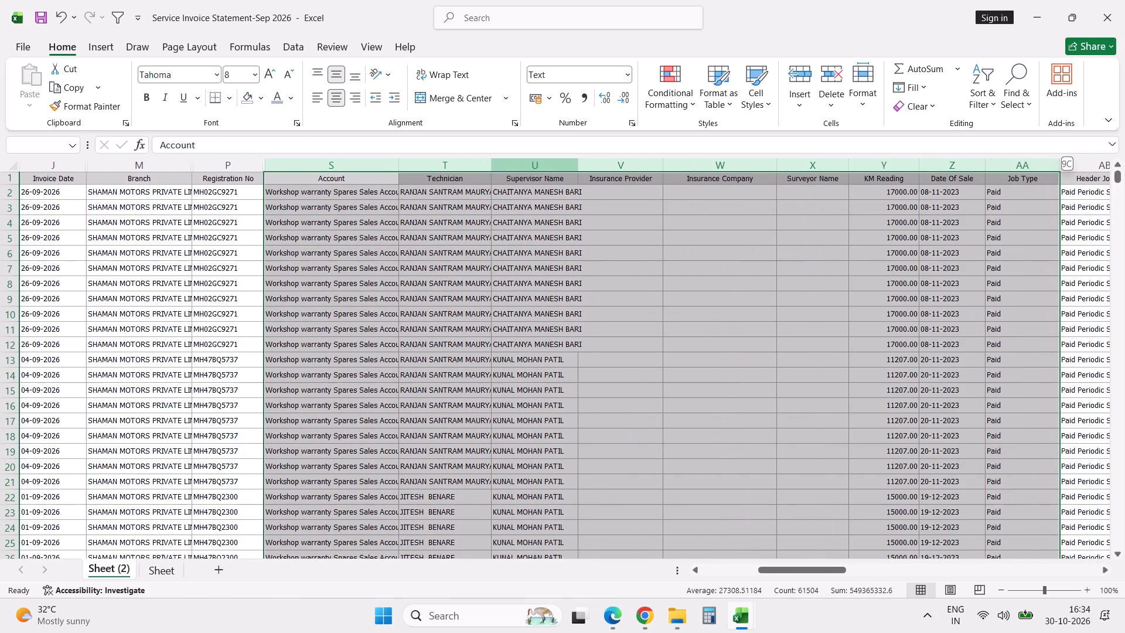
key("shift+Left")
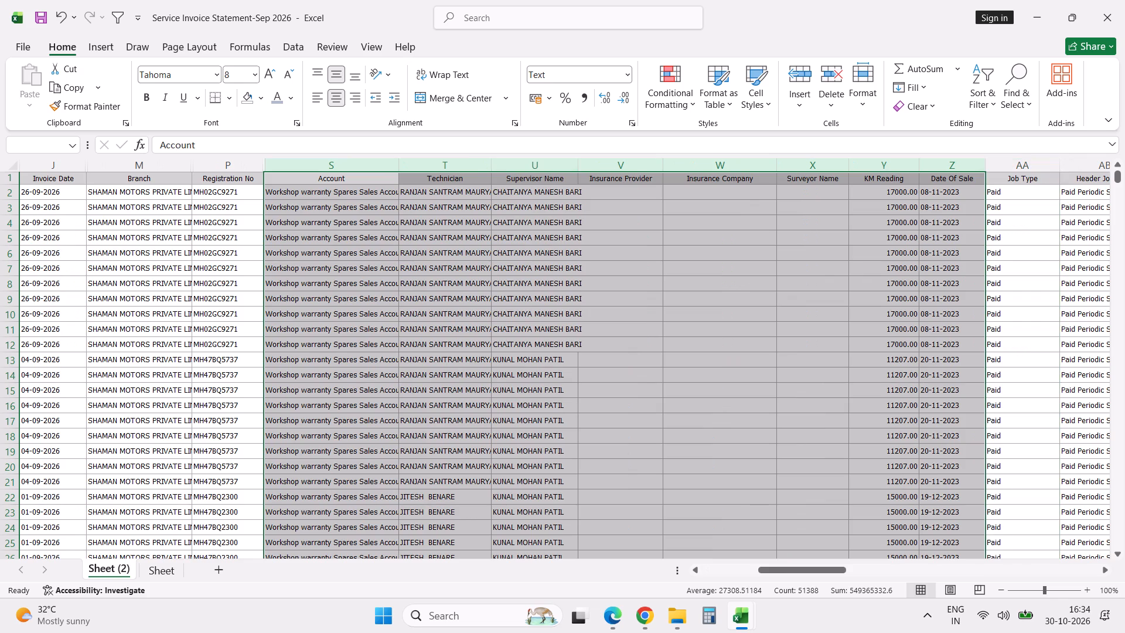
right_click(461, 170)
left_click(506, 423)
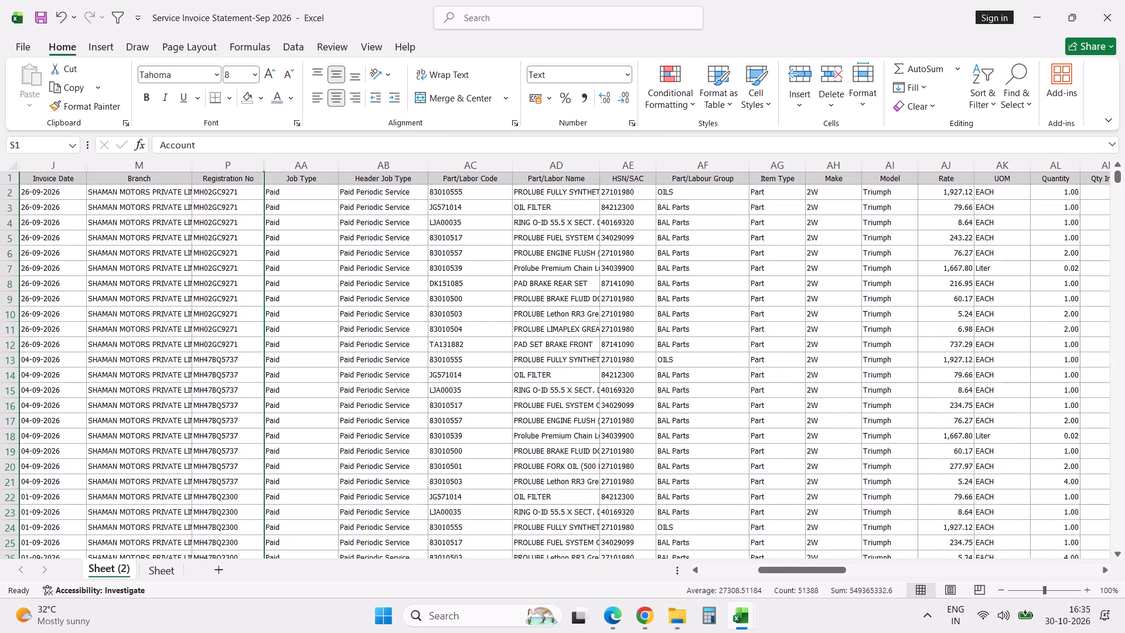
left_click(506, 423)
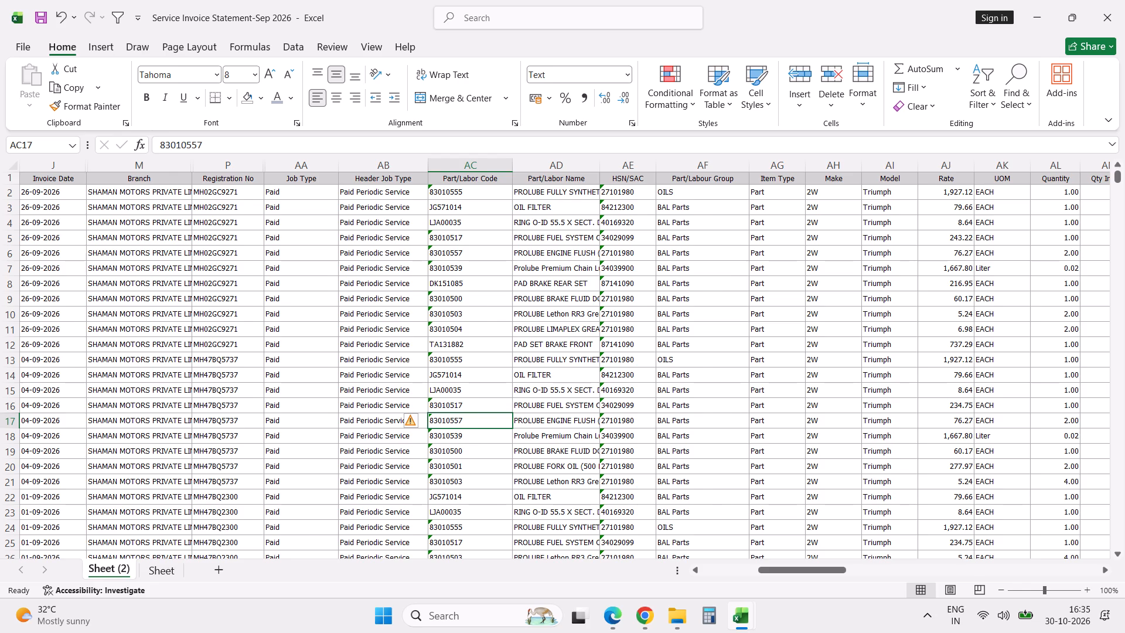
Check the Dead Stock Sold workbook's headers from Part/Labor Code through Total Tax, then return to the service invoice workbook.
key("alt+Tab")
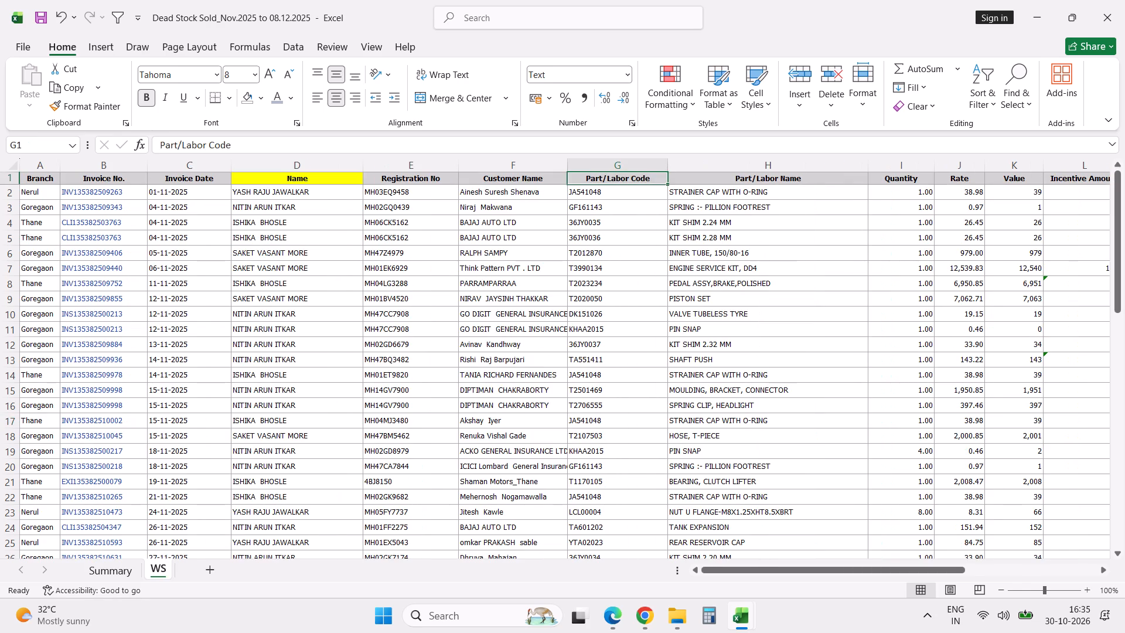
key("Right")
key("Right")
key("Right")
key("Right")
key("Right")
key("Right")
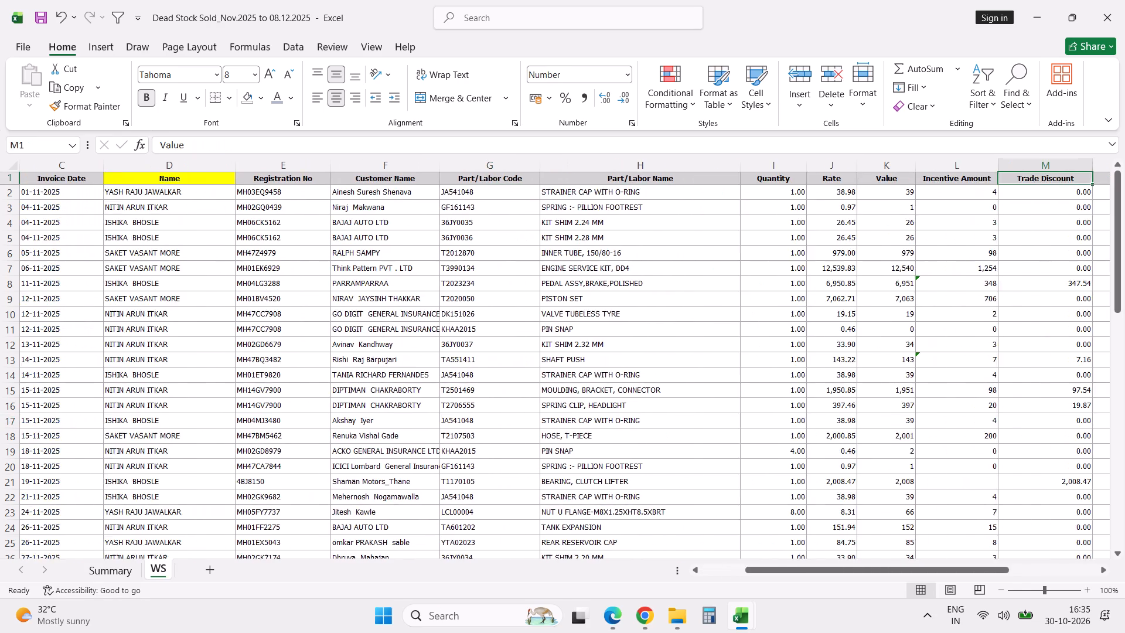
key("Right")
key("Right")
key("Right")
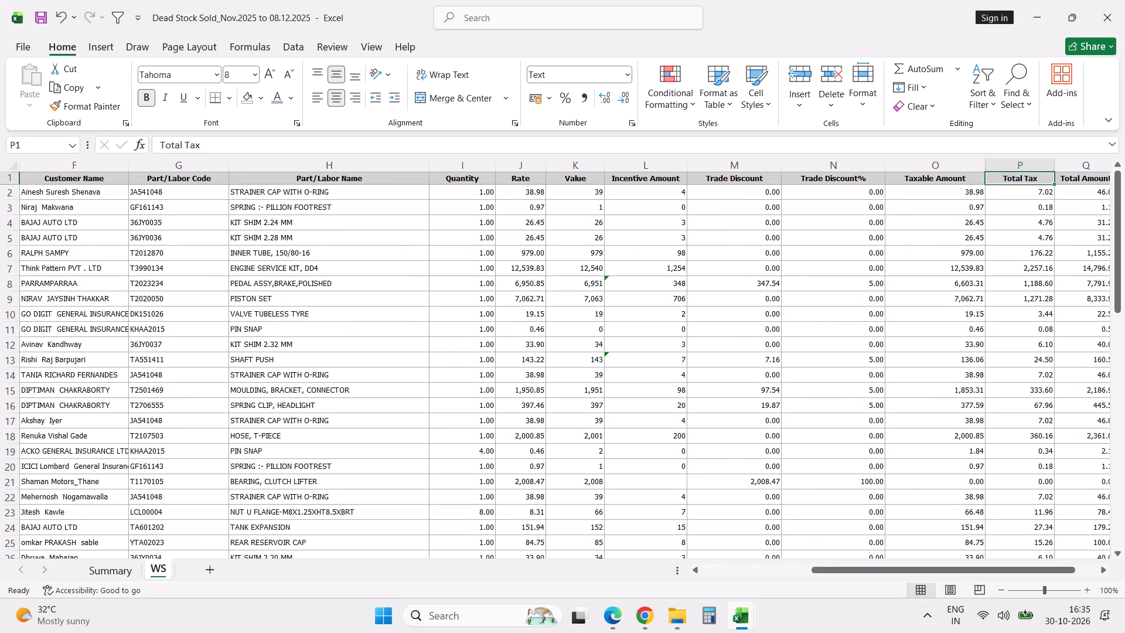
key("alt+Tab")
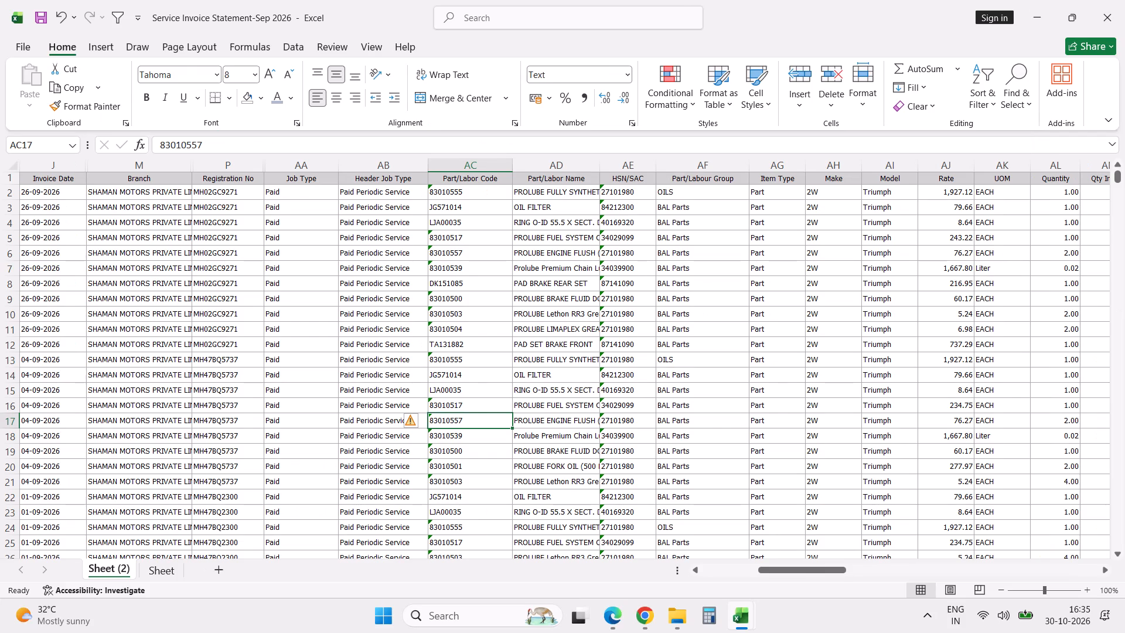
Hide the columns from HSN/SAC through Model in Sheet (2).
left_click(622, 165)
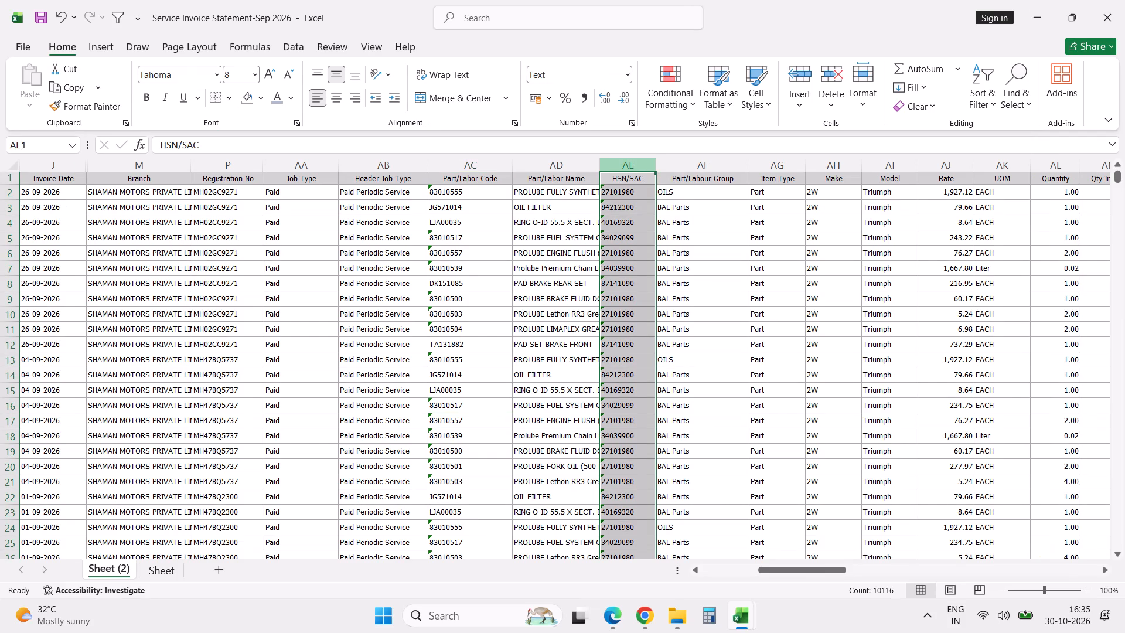
key("shift+Right")
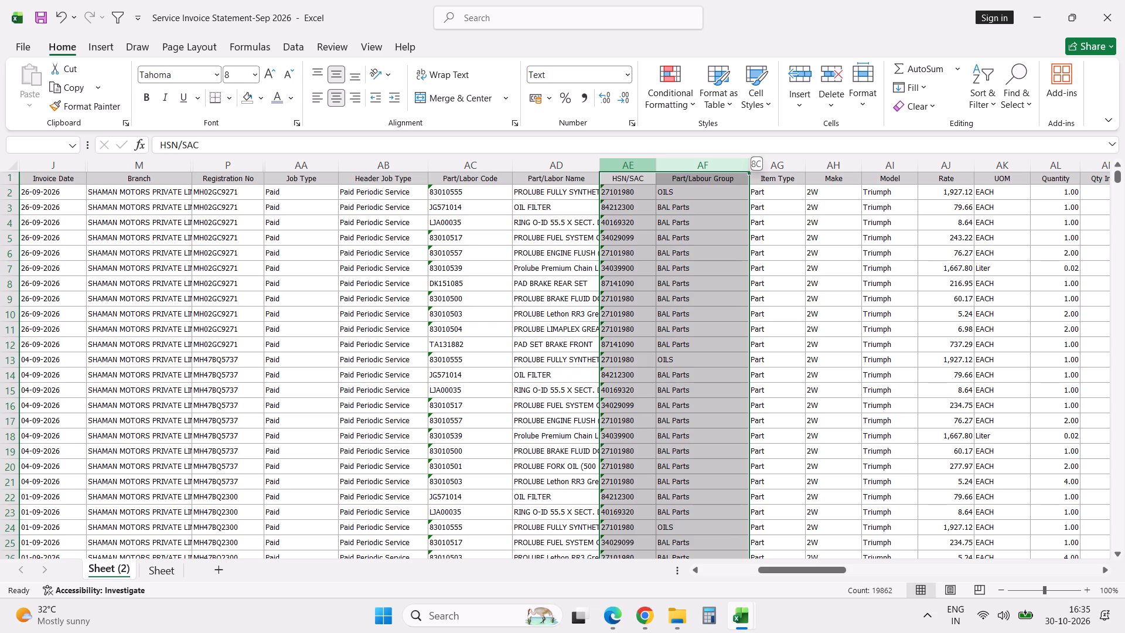
key("shift+Right")
key("shift+Right")
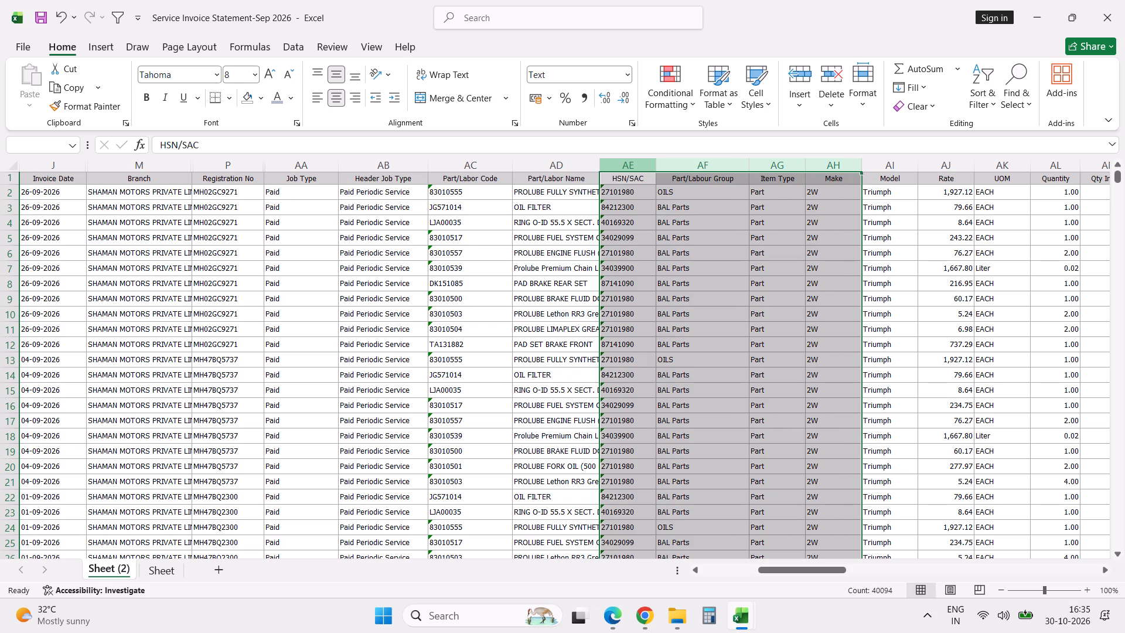
key("shift+Right")
key("F4")
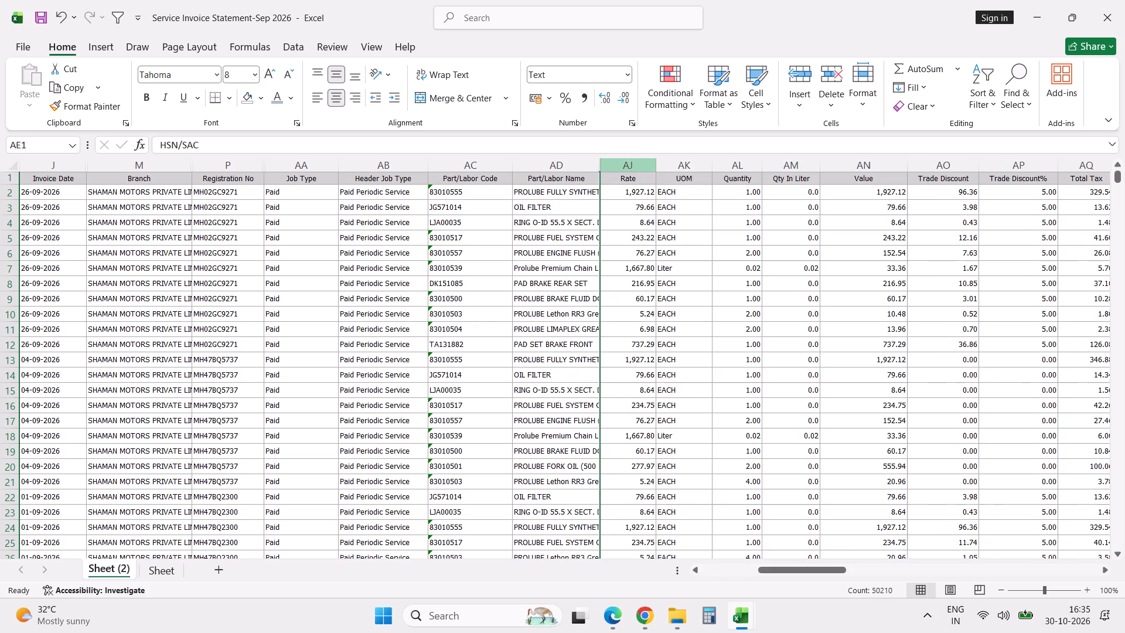
left_click(623, 274)
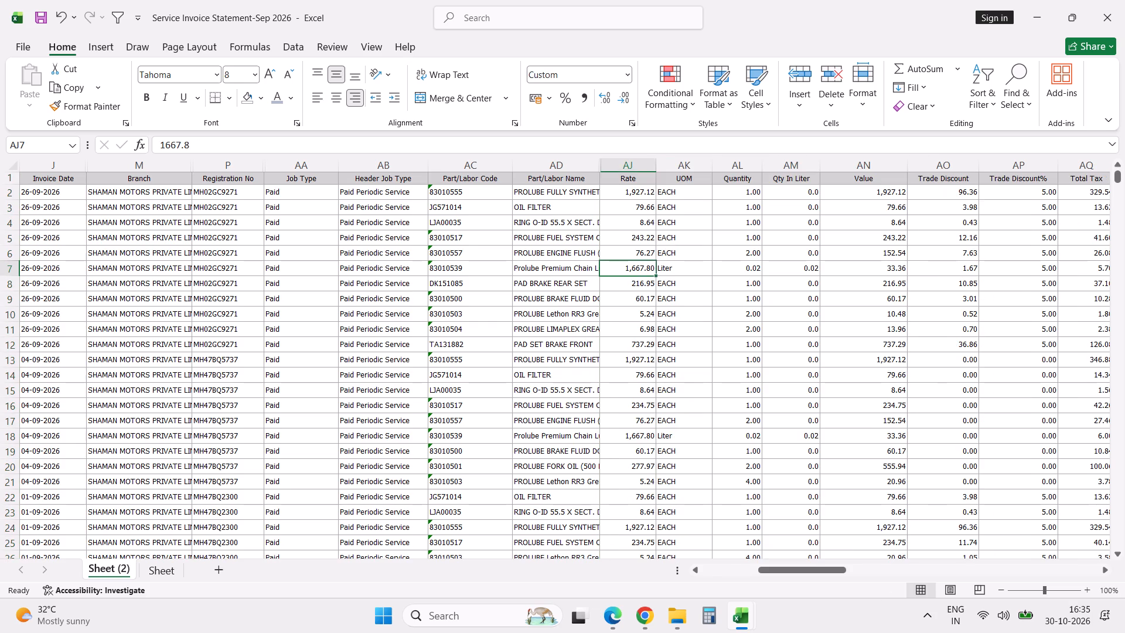
Hide the UOM and Qty In Liter columns in Sheet (2), checking them against the Dead Stock Sold workbook's headers.
left_click(683, 164)
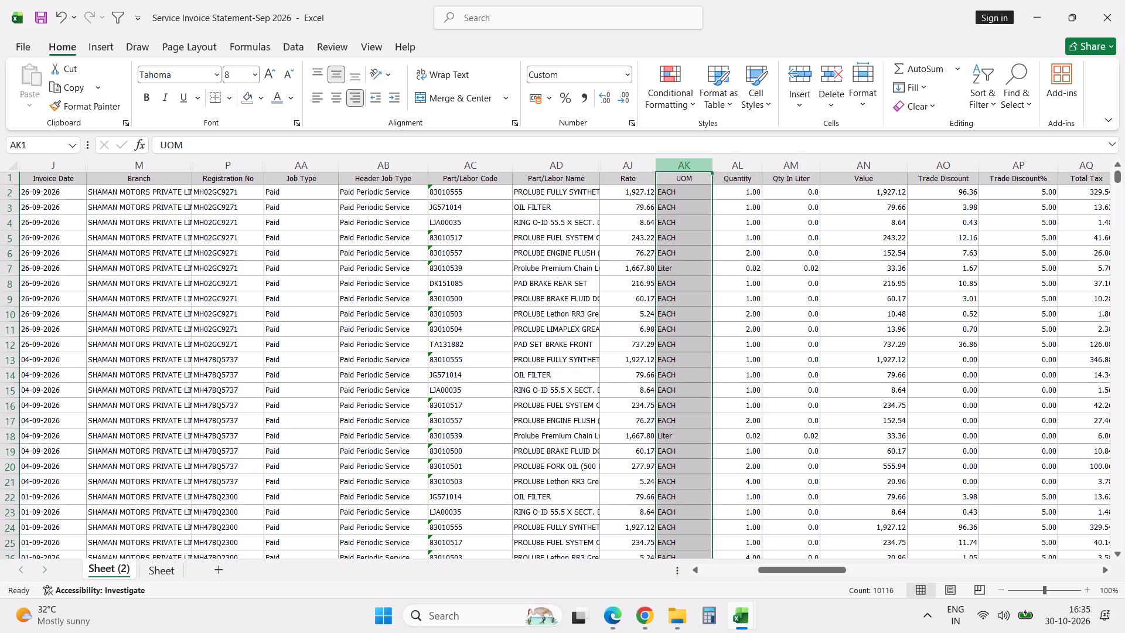
key("F4")
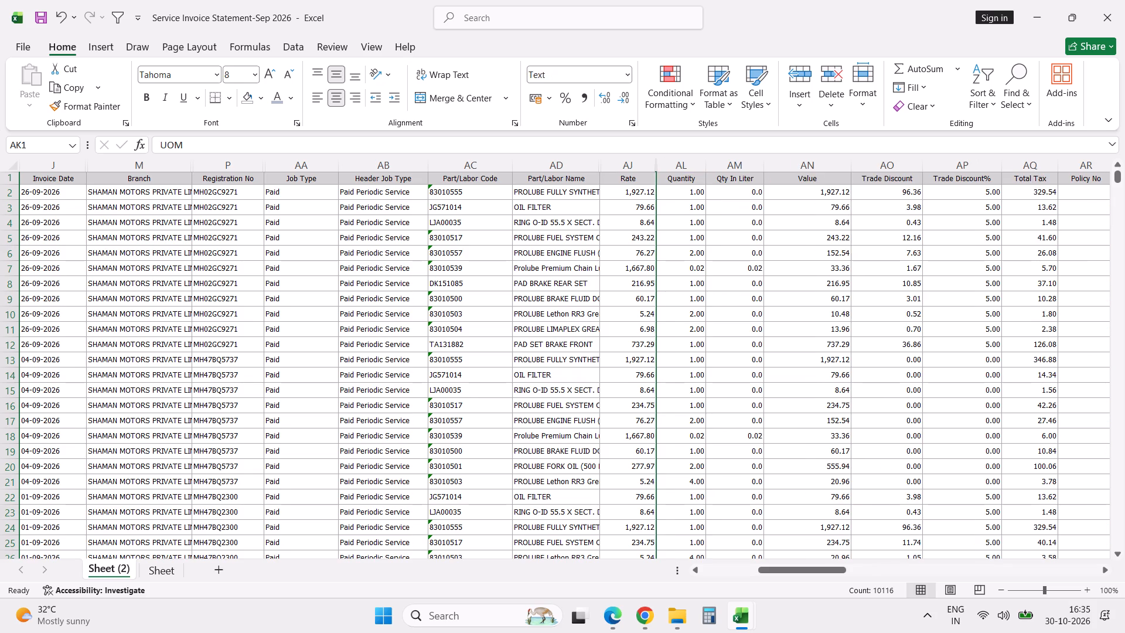
left_click(659, 311)
key("alt+Tab")
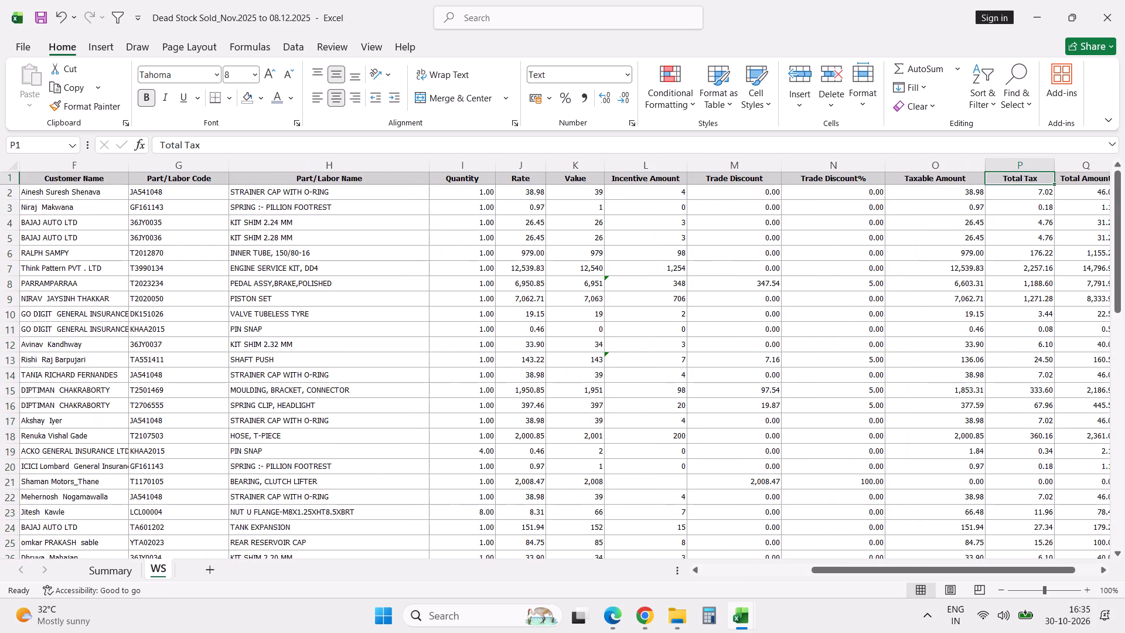
key("alt+Tab")
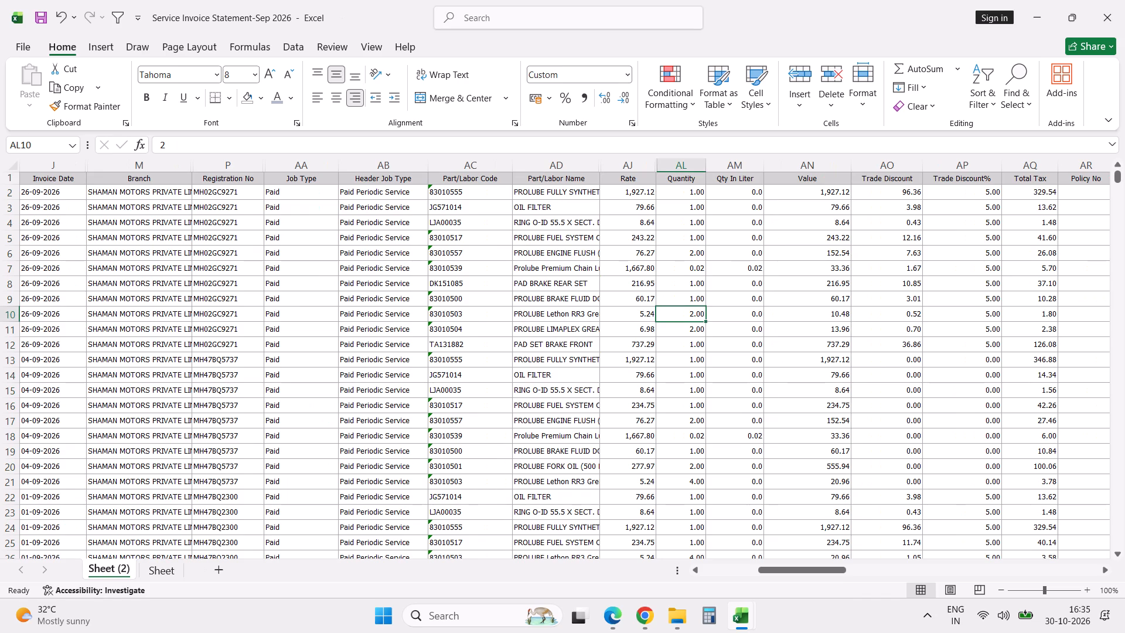
left_click(732, 162)
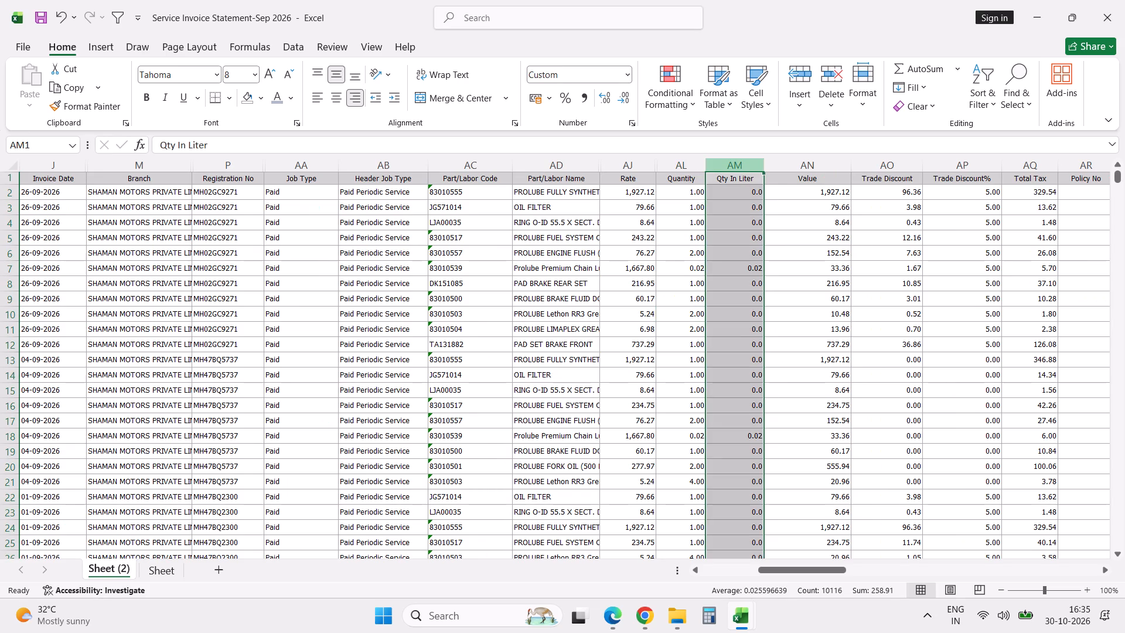
key("F4")
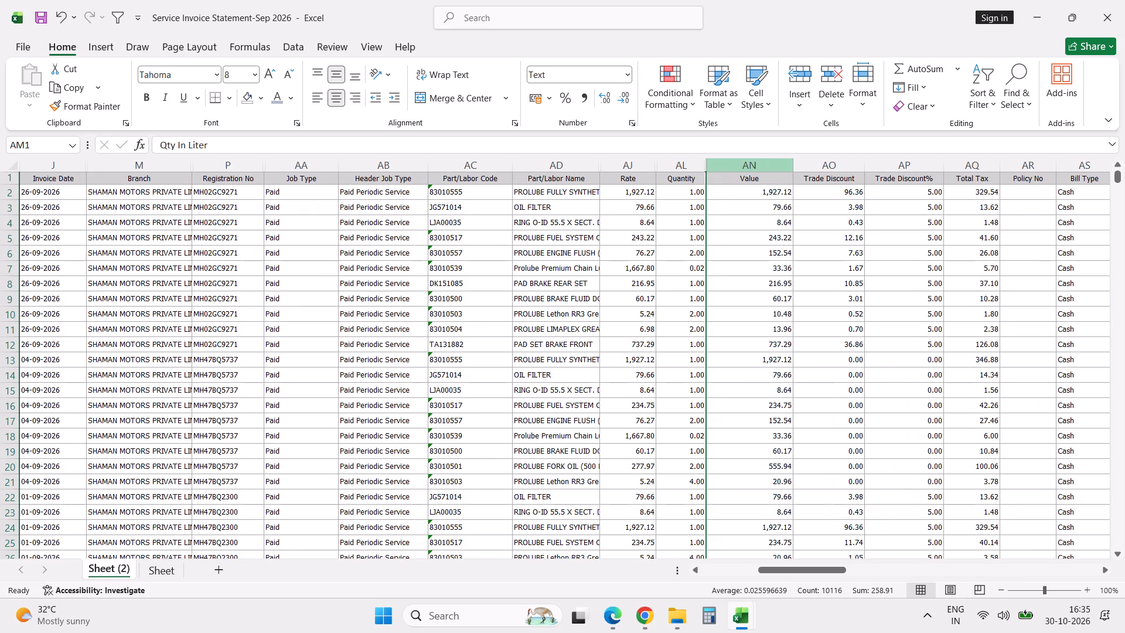
Switch to the Dead Stock Sold workbook and examine the Incentive Amount formulas in rows 2 to 10 of the WS sheet.
key("alt+Tab")
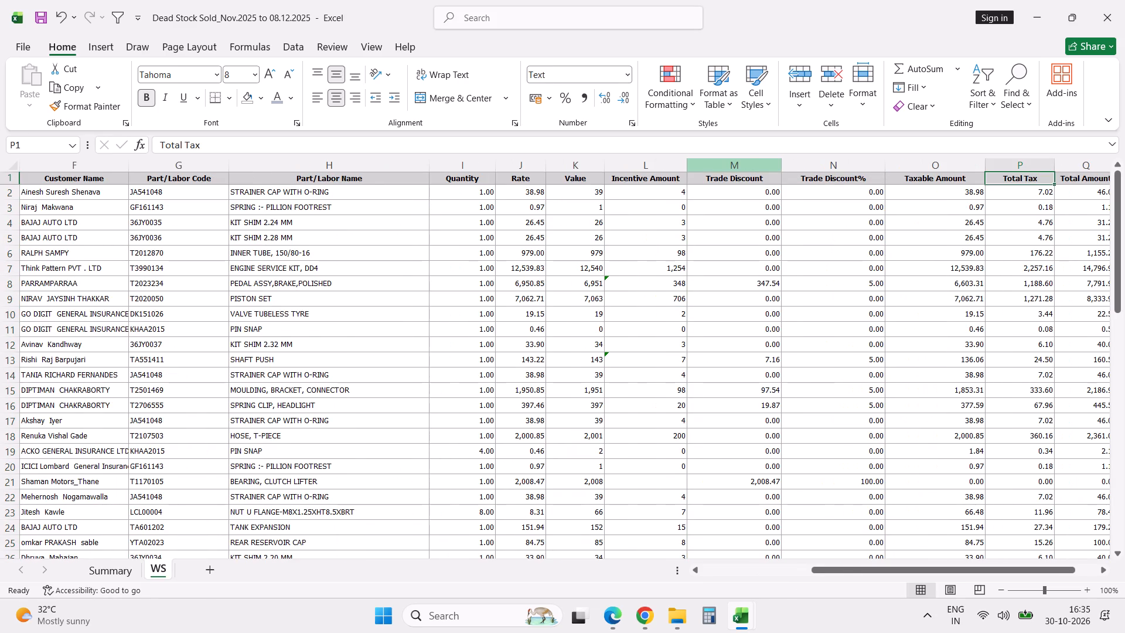
key("alt+Tab")
key("alt+Tab")
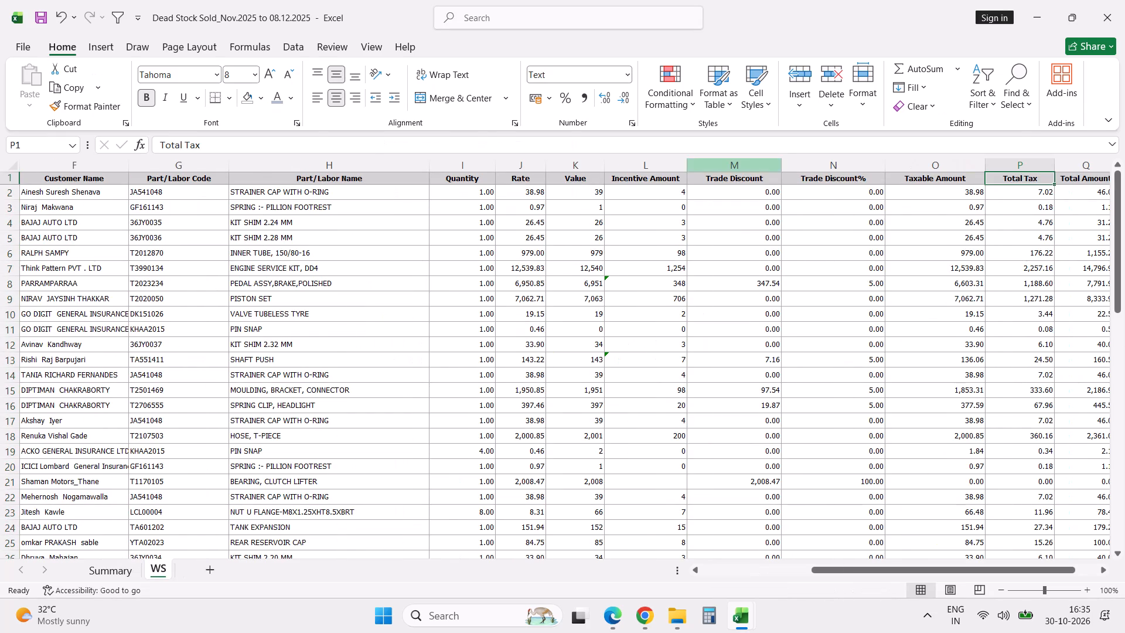
left_click(677, 192)
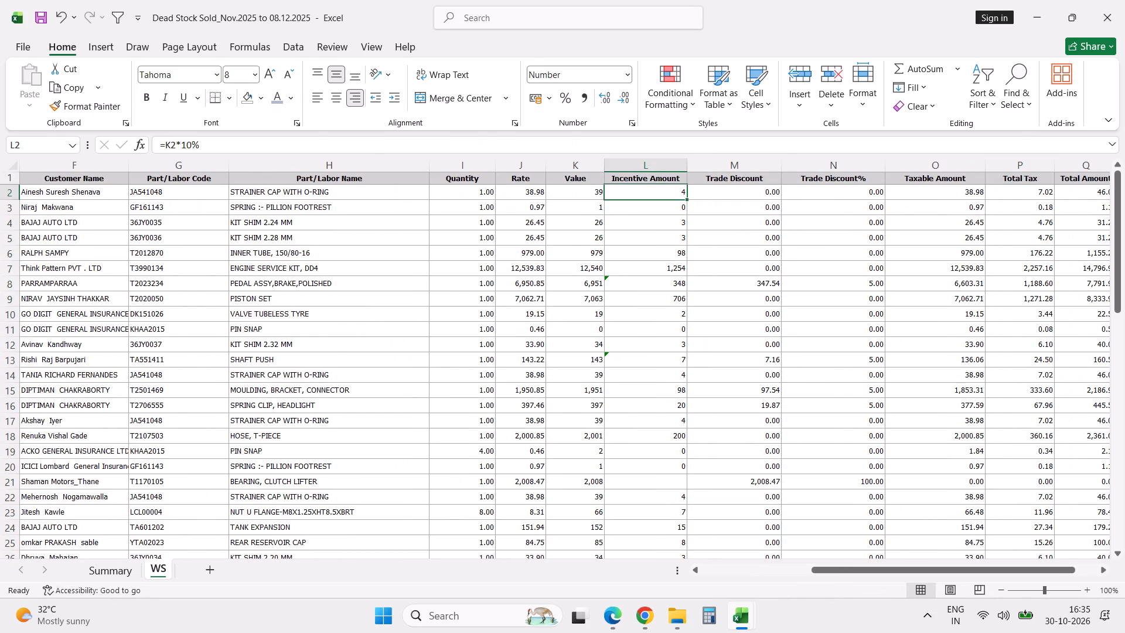
key("Down")
key("Down")
key("Down")
key("Down")
key("Down")
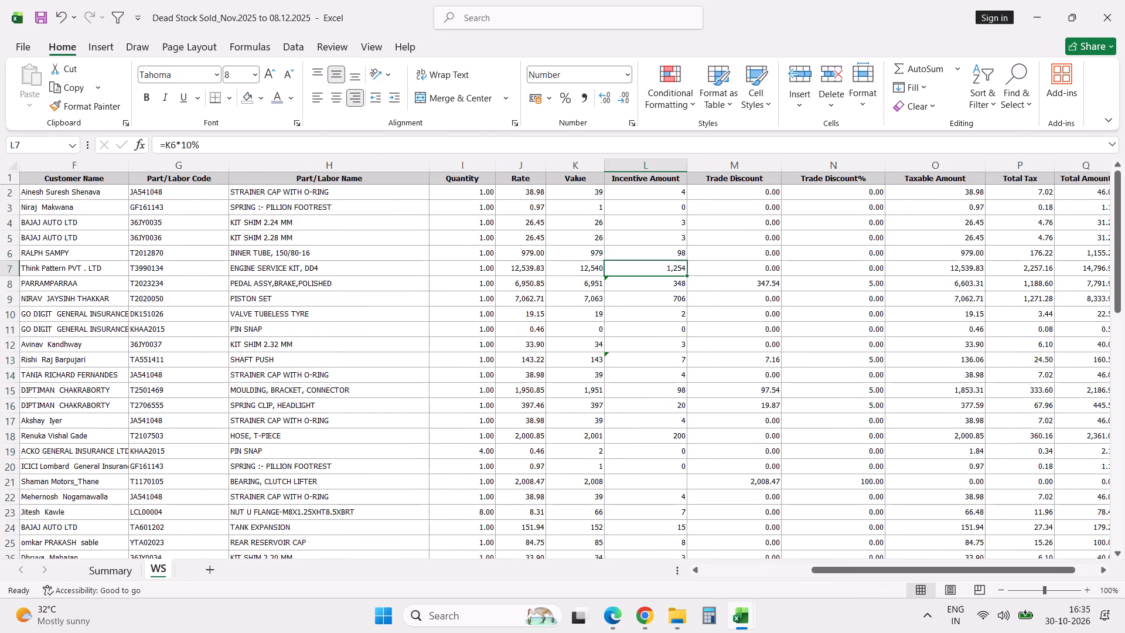
key("Down")
key("Down")
key("Down")
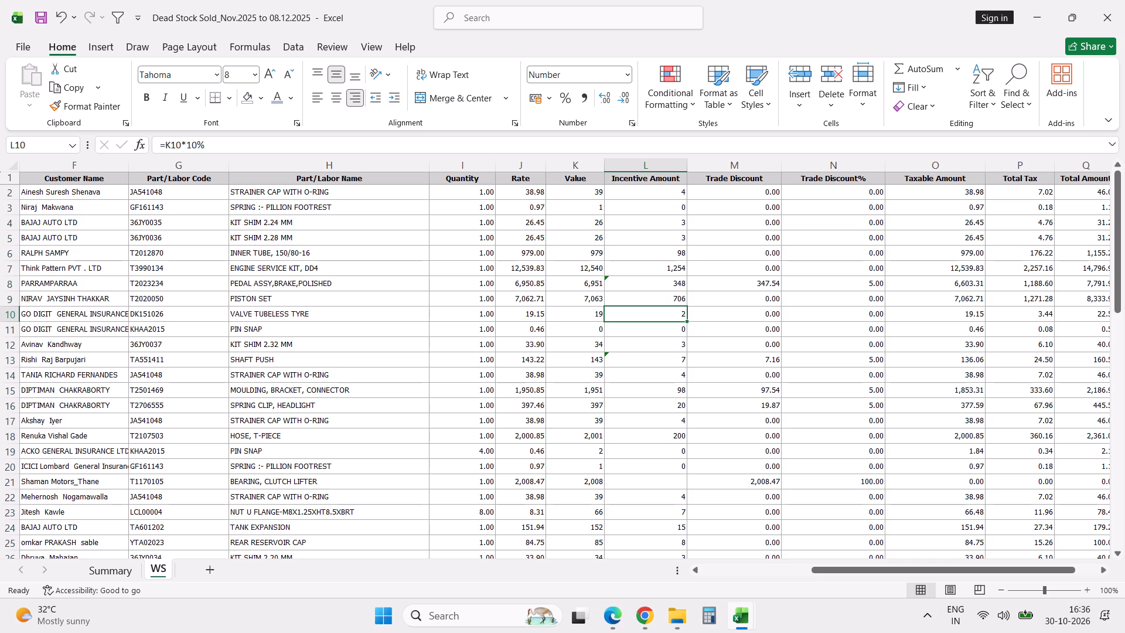
key("Up")
key("Up")
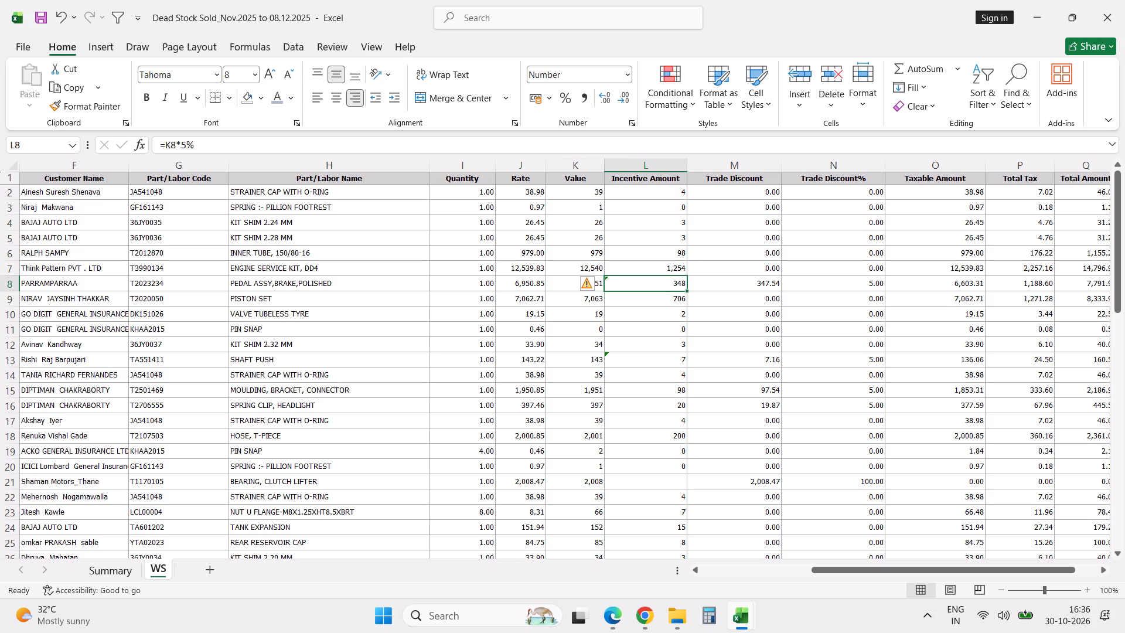
Review the row 8 entry of the WS sheet across its columns from Branch to Incentive Amount.
key("Left")
key("Left")
key("Left")
key("Left")
key("Left")
key("Left")
key("Left")
key("Left")
key("Left")
key("Left")
key("Left")
key("Left")
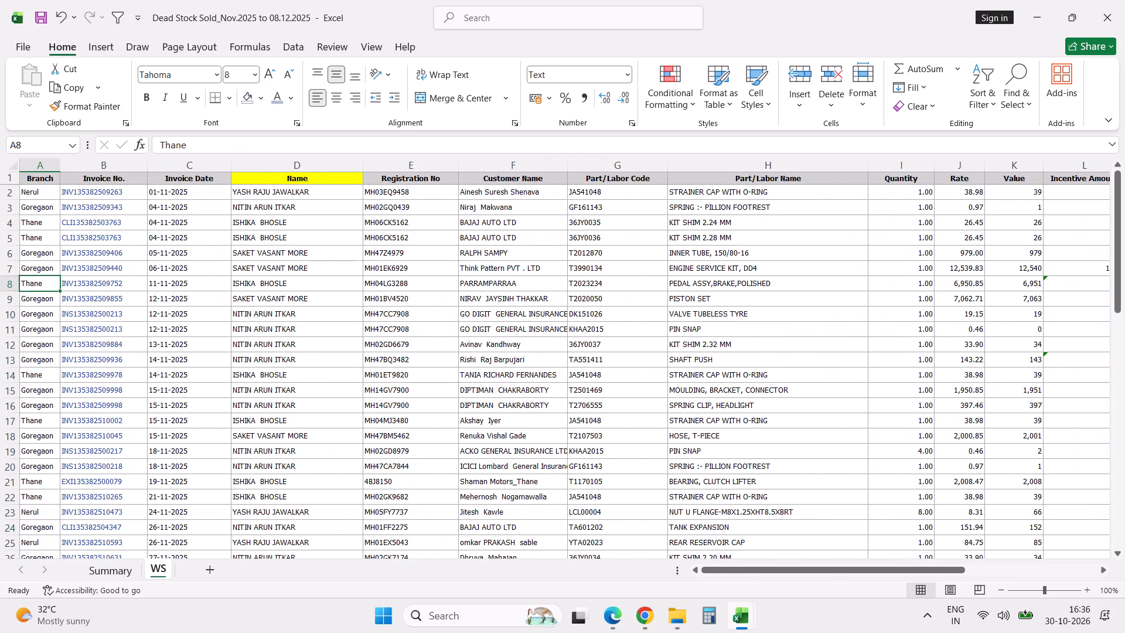
key("Right")
key("Right")
key("Right")
key("Right")
key("Right")
key("Right")
key("Right")
key("Right")
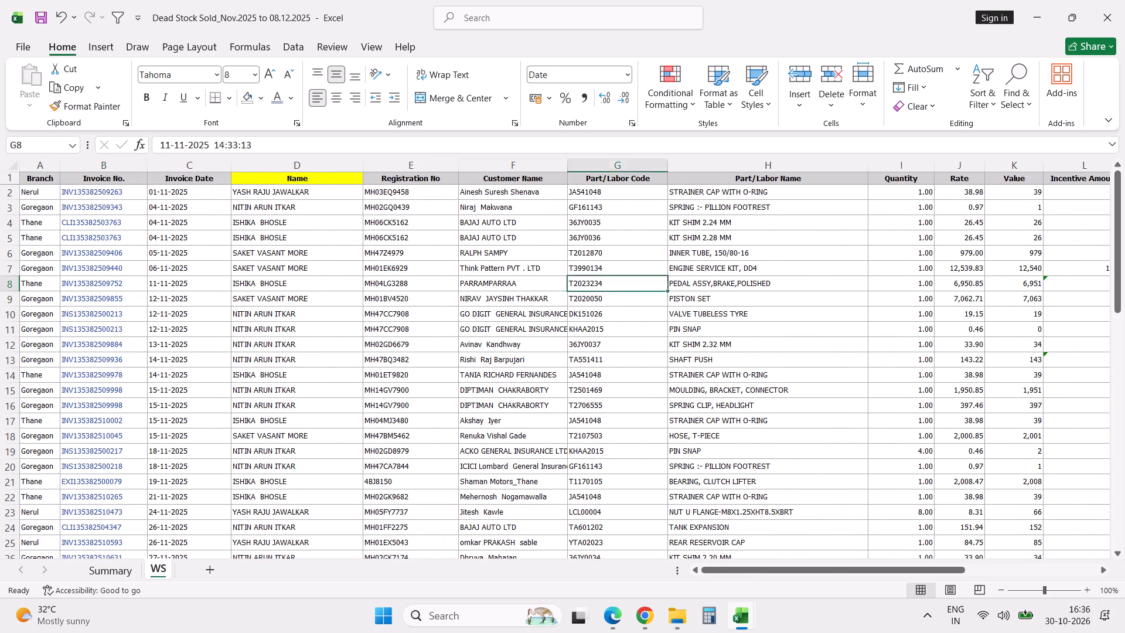
key("Right")
key("Right")
key("Right")
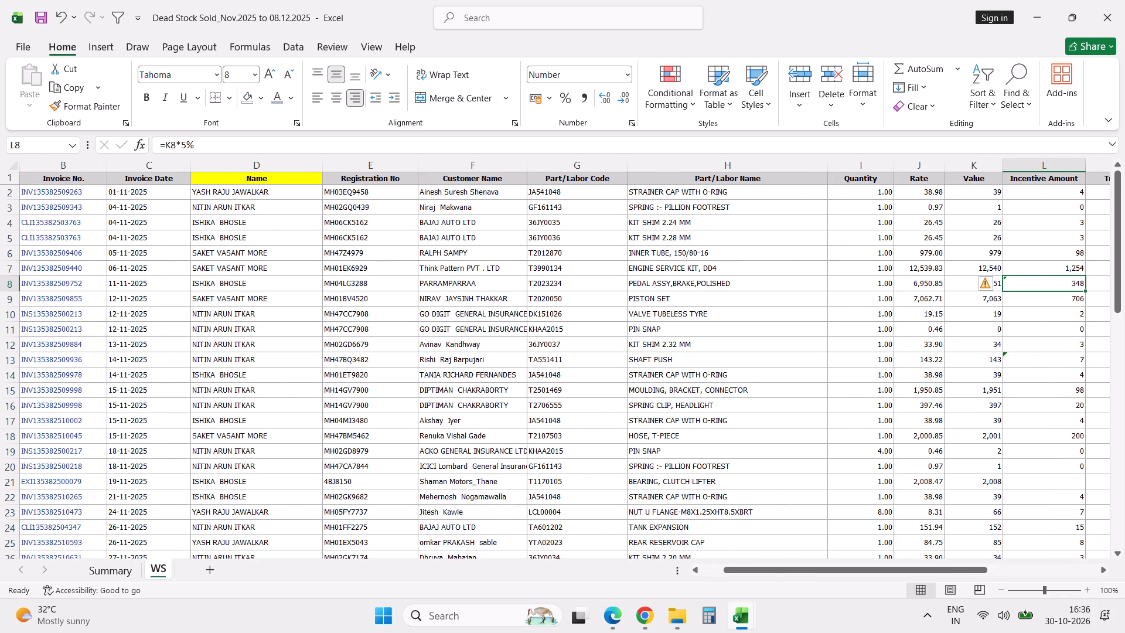
Check the Incentive Amount formulas down to row 15 and row 13's entry back to Branch, then return to the service invoice workbook.
key("Down")
key("Down")
key("Down")
key("Down")
key("Down")
key("Down")
key("Down")
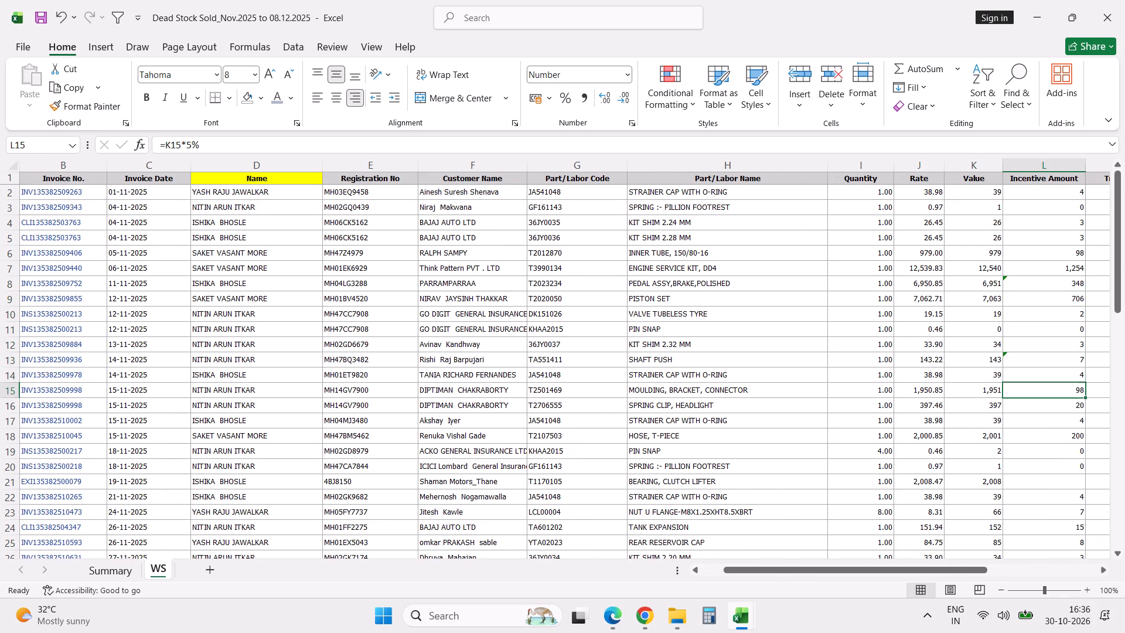
key("Up")
key("Up")
key("Left")
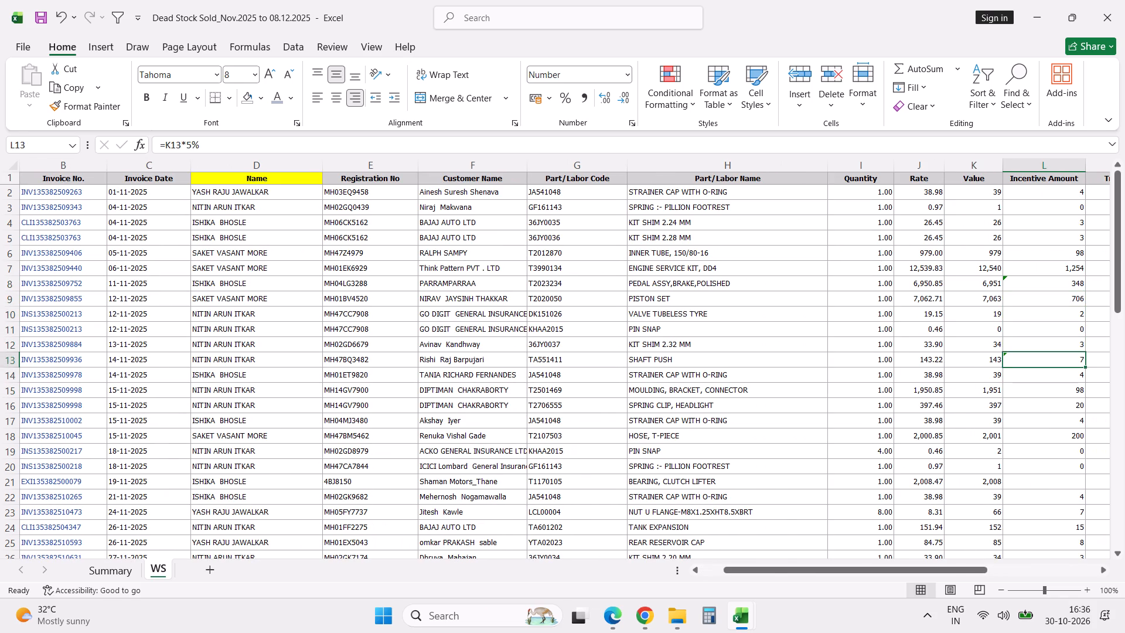
key("Left")
key("Left")
key("Left")
key("Left")
key("Left")
key("Left")
key("Left")
key("Left")
key("Left")
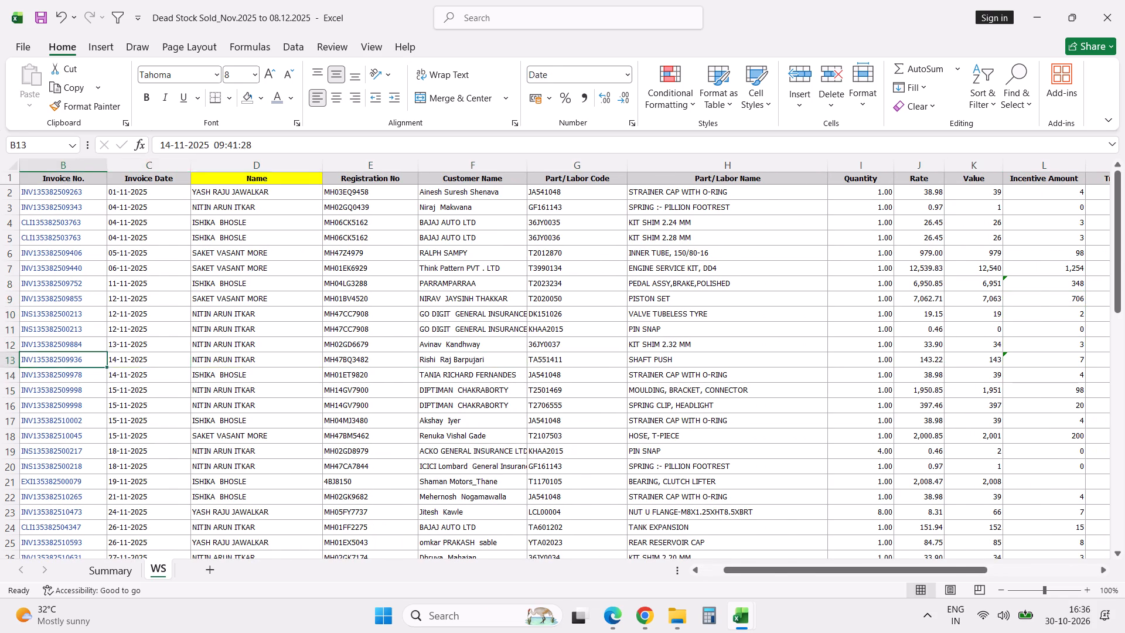
key("Left")
key("Left")
key("Left")
key("Left")
key("alt+Tab")
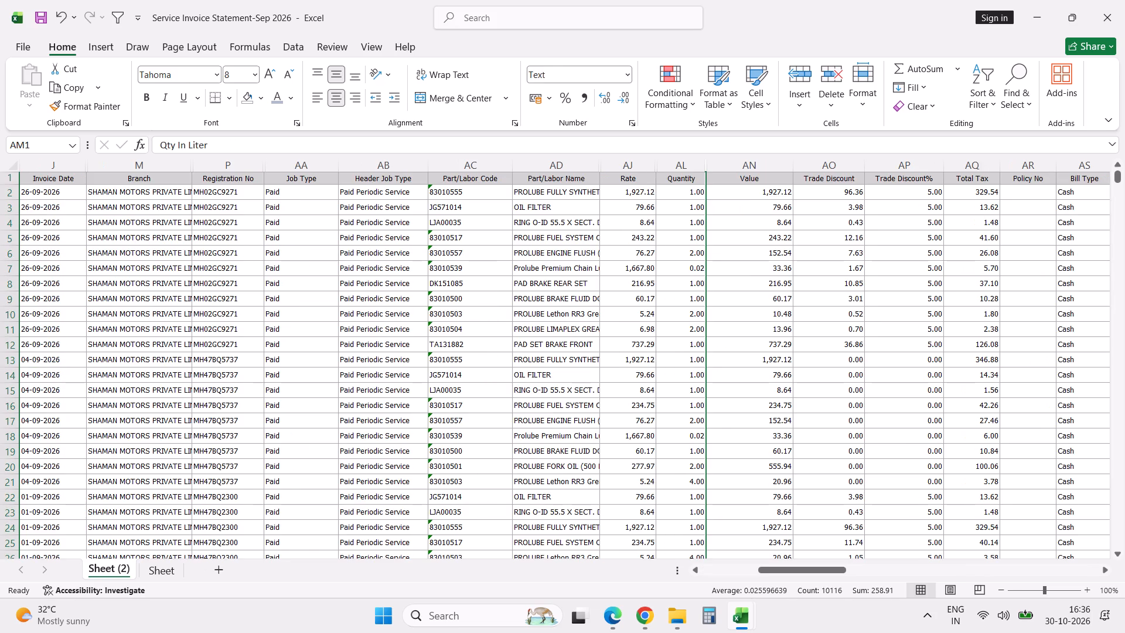
left_click(677, 192)
left_click(642, 193)
Compare the Dead Stock Sold headers from Quantity through Total Tax with the visible columns of the service invoice workbook.
key("alt+Tab")
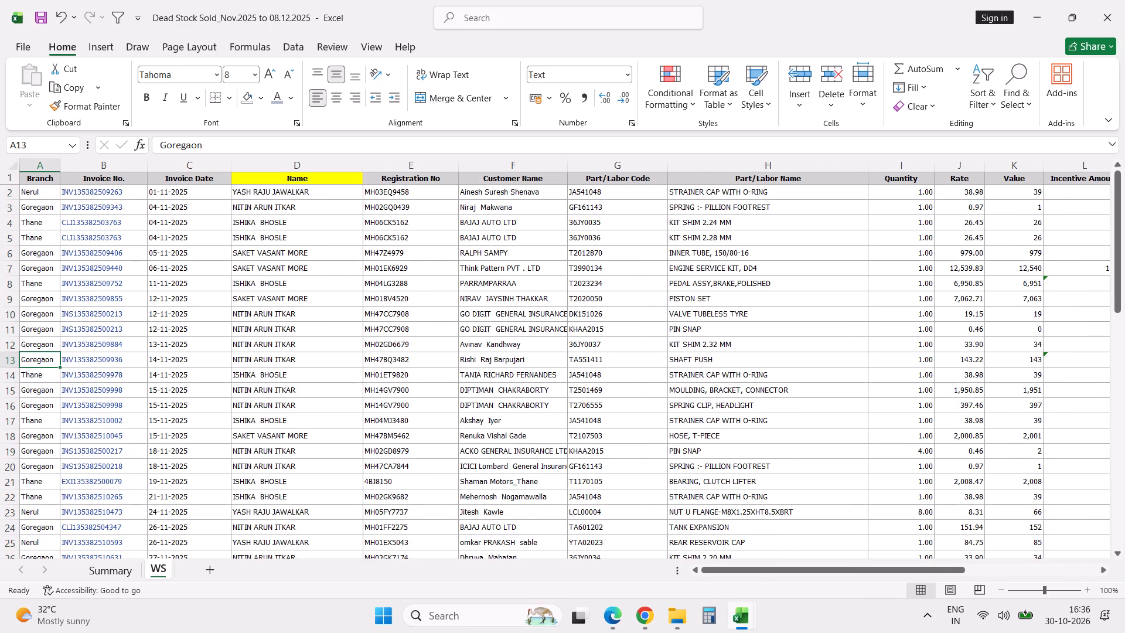
left_click(639, 272)
key("Right")
key("Right")
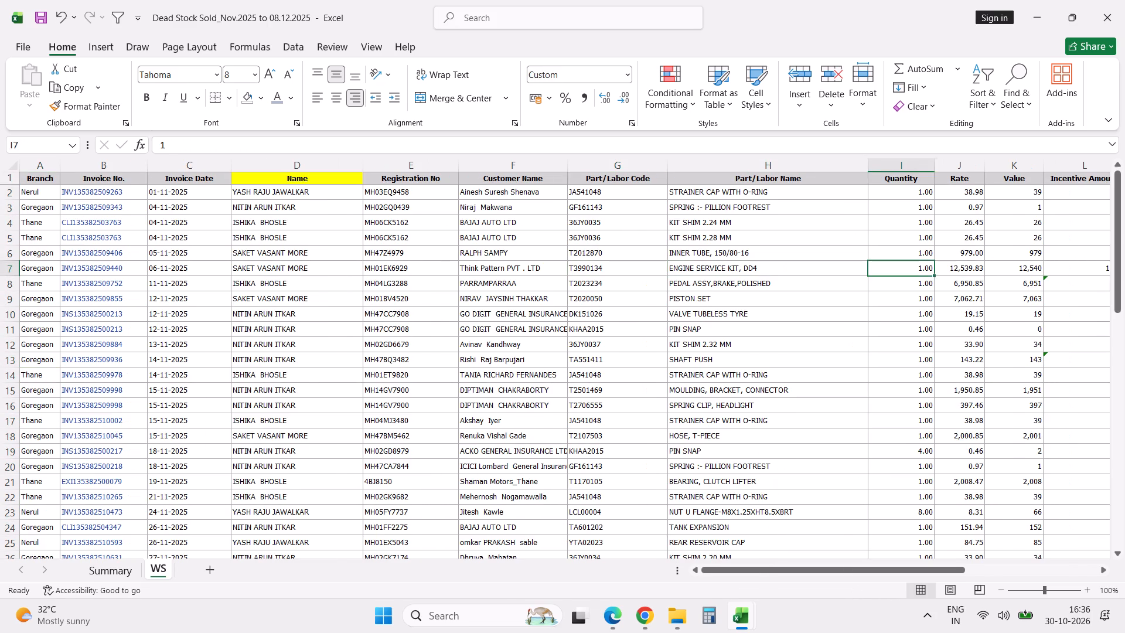
key("Right")
key("Right")
key("Right")
key("Right")
key("Right")
key("Right")
key("Right")
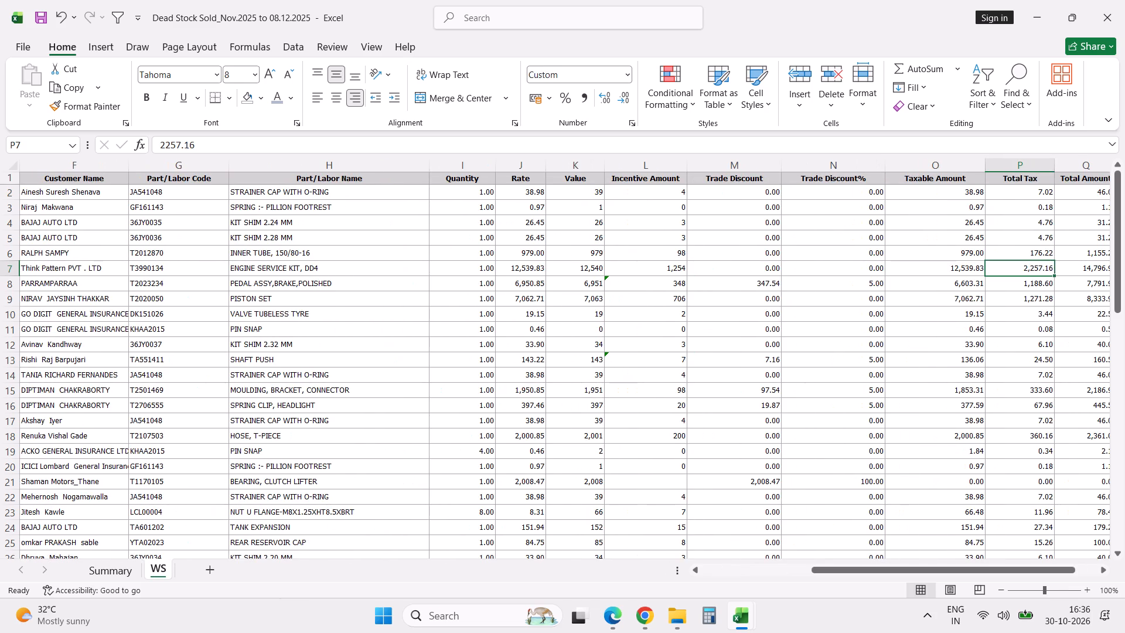
key("alt+Tab")
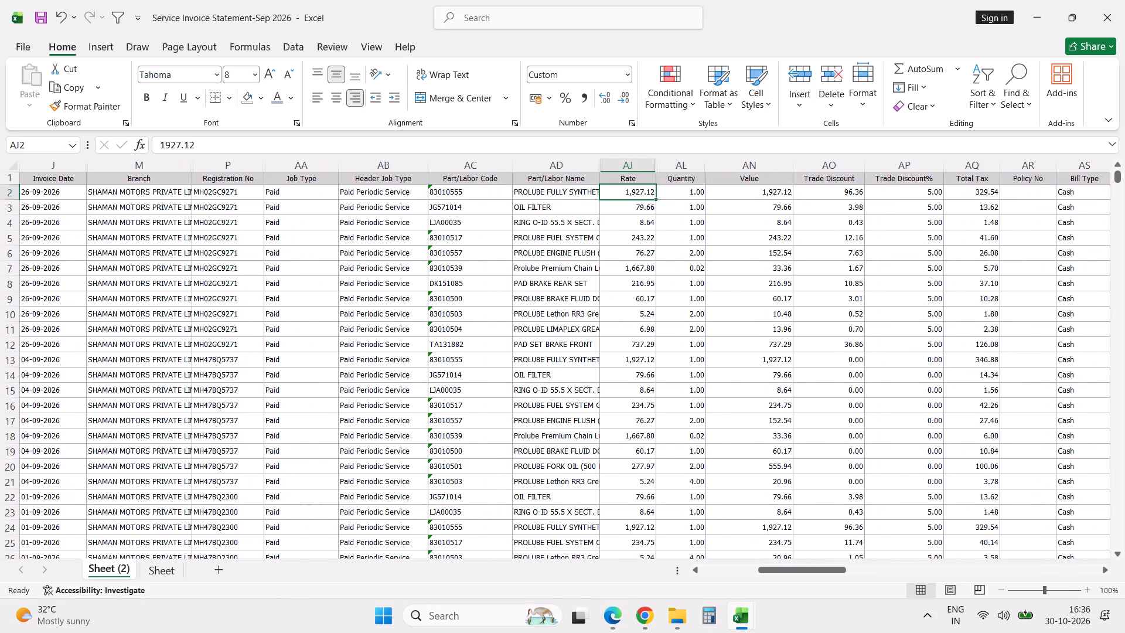
key("alt+Tab")
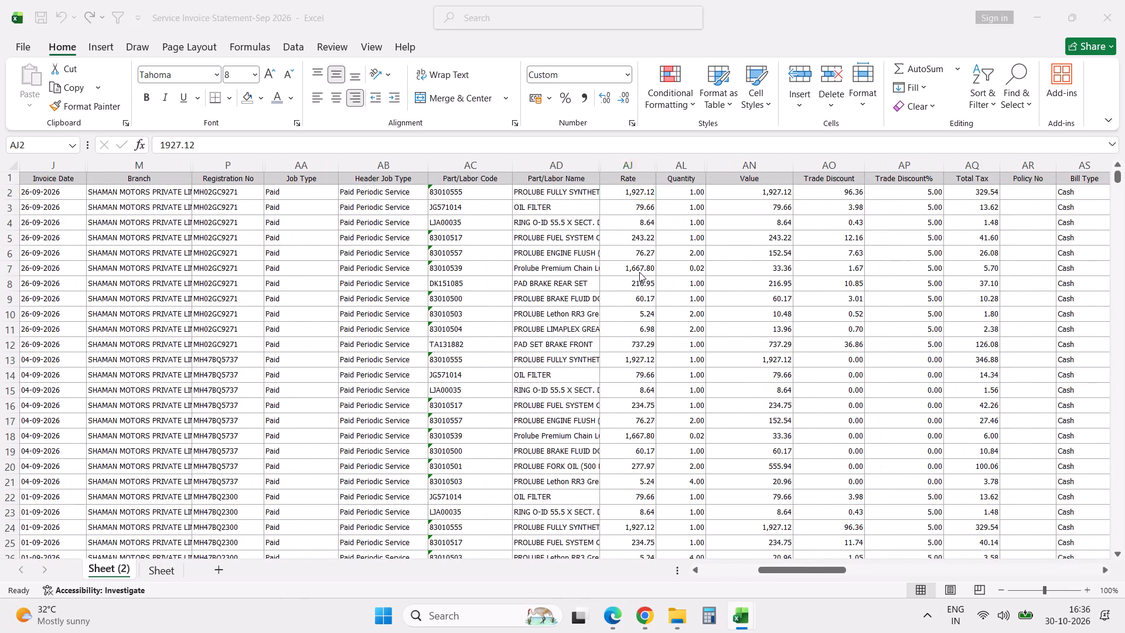
key("alt+Tab")
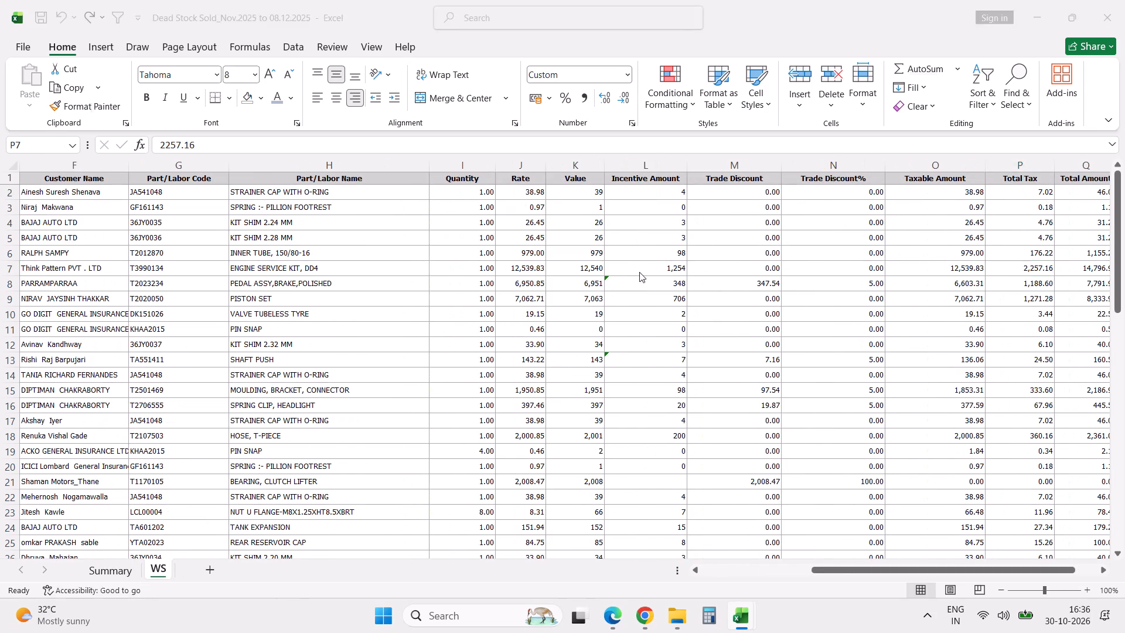
Look through the Sheet (2) headers beyond Trade Discount to locate the Taxable Amount column.
left_click(845, 293)
key("Right")
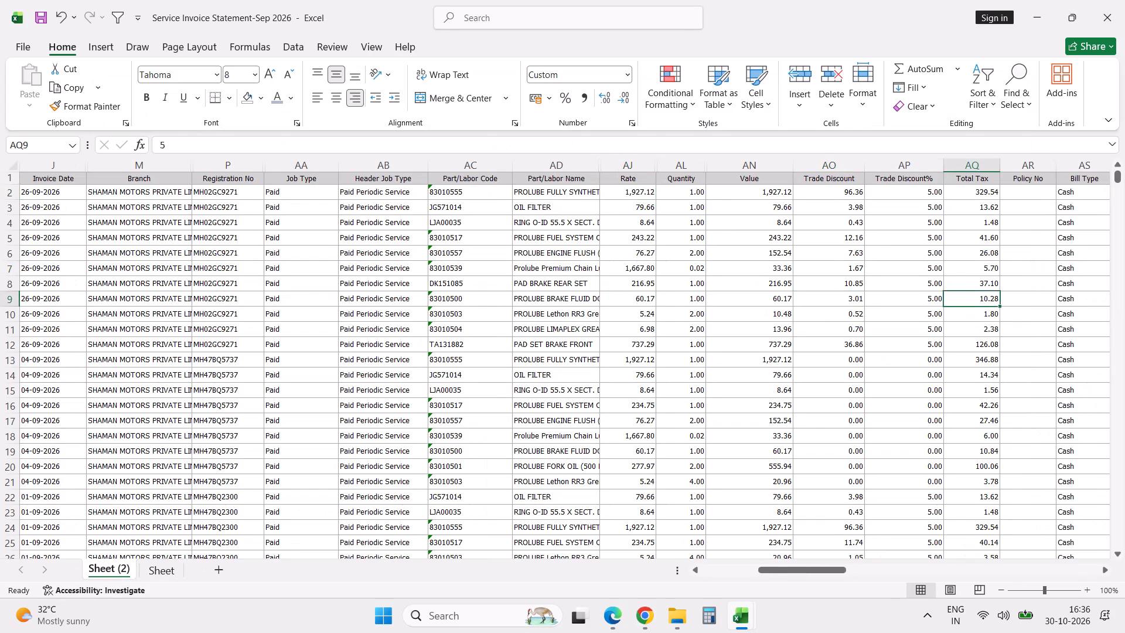
key("Right")
key("Right")
key("Right")
key("Right")
key("Right")
key("Right")
key("Right")
key("Right")
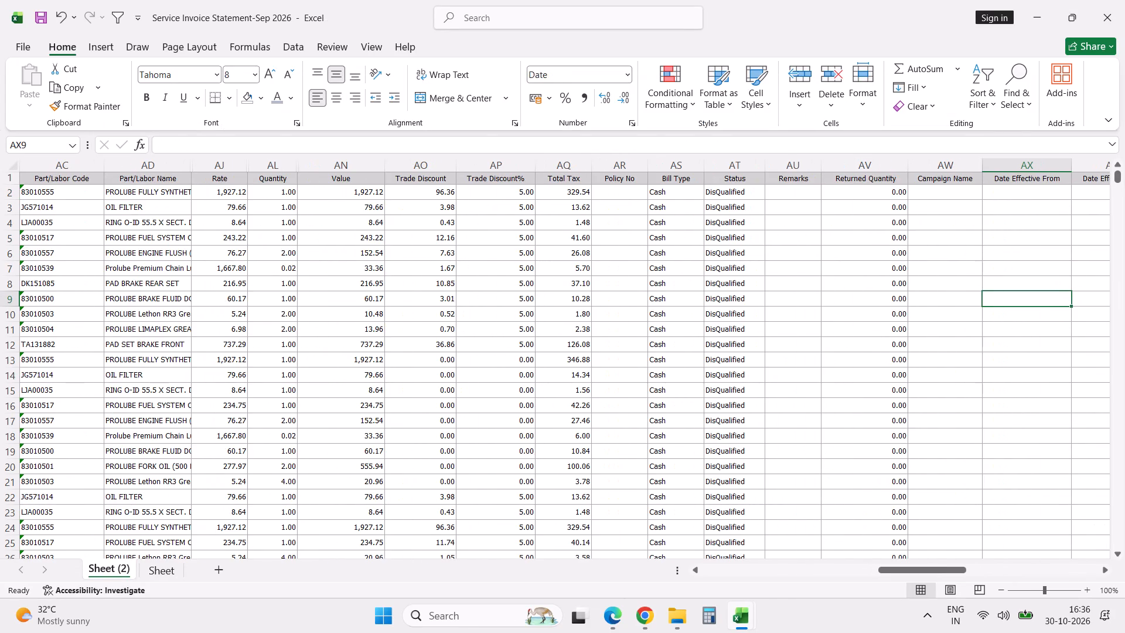
key("Right")
key("Right")
key("Right")
key("Right")
key("Right")
key("Right")
key("Right")
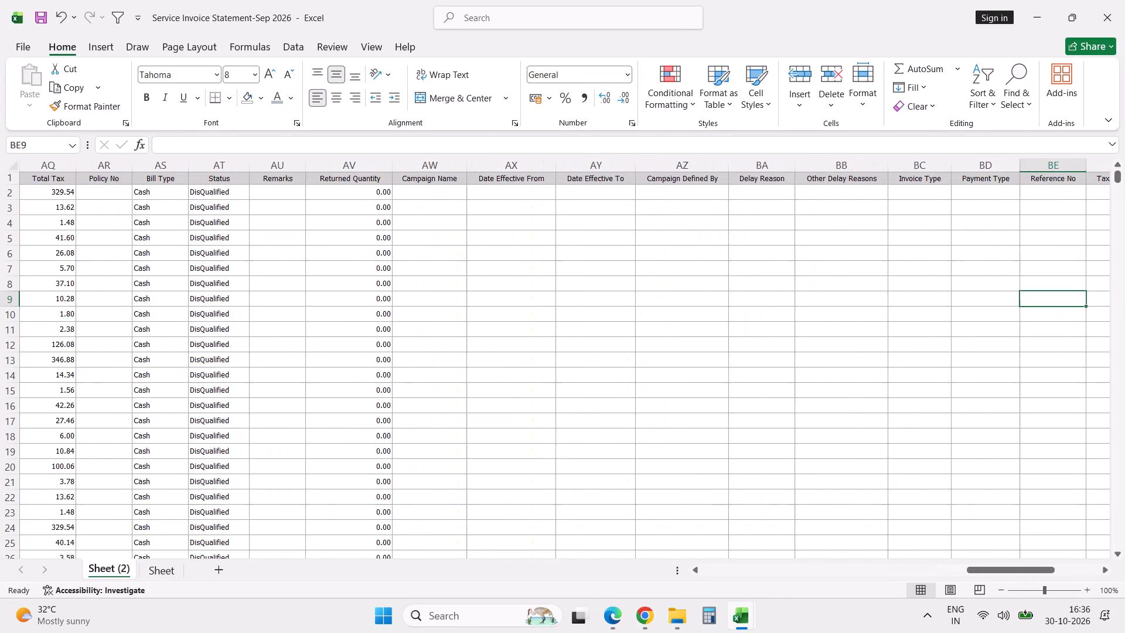
key("Right")
key("Right")
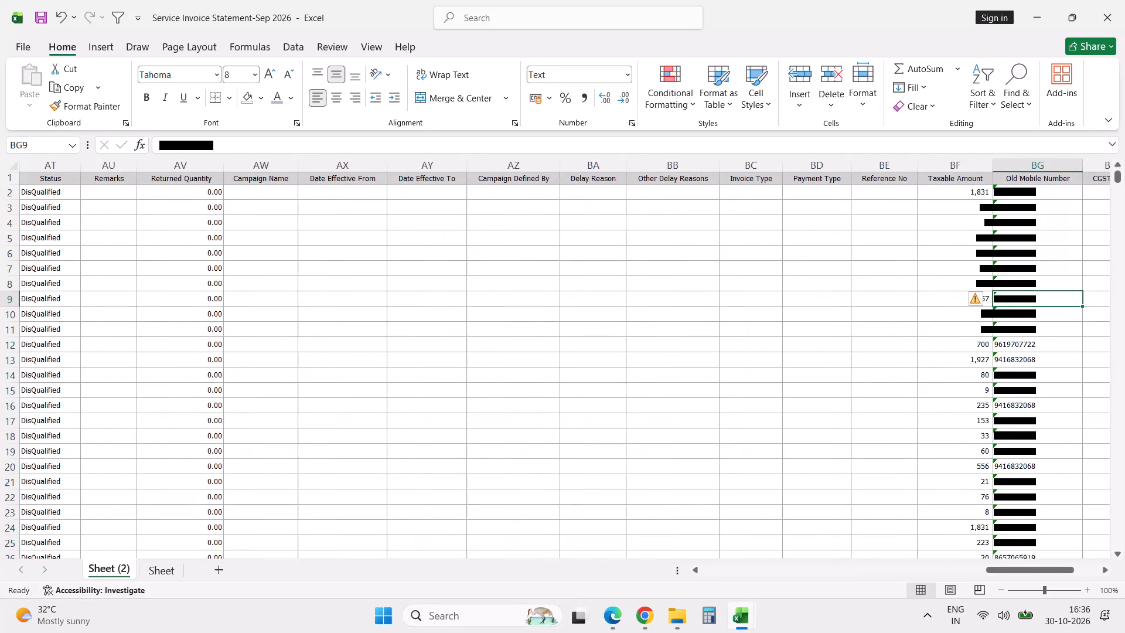
key("Left")
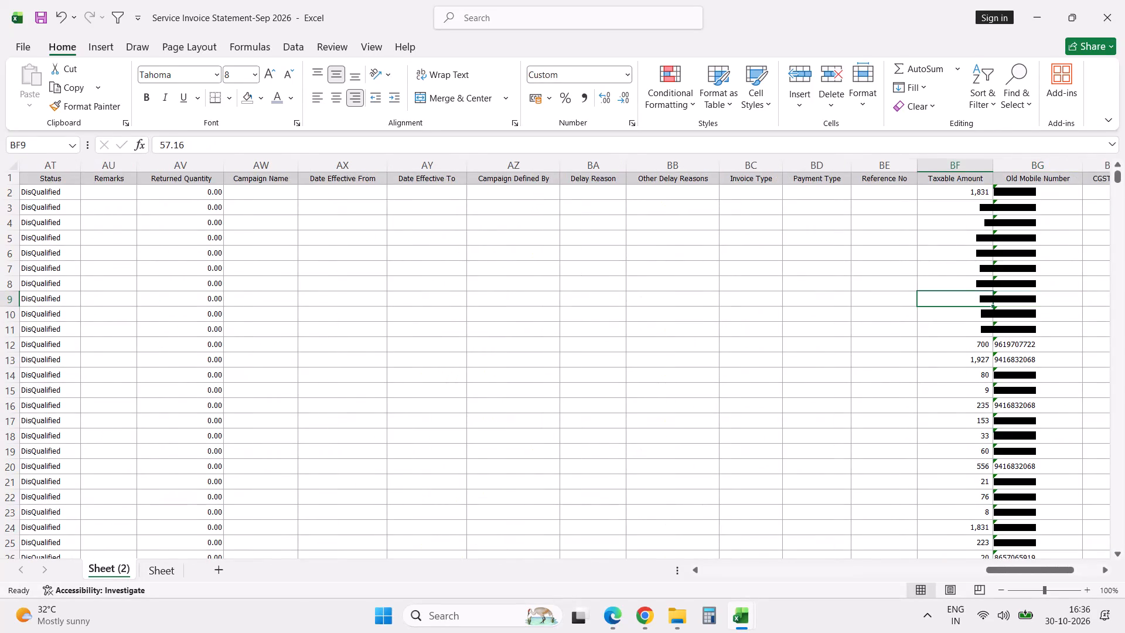
Recheck the columns from Taxable Amount back to Trade Discount% against the Dead Stock Sold headers, ending in the service invoice workbook.
key("Left")
key("Left")
key("Left")
key("Left")
key("Left")
key("Left")
key("Left")
key("Left")
key("Left")
key("Left")
key("Left")
key("Left")
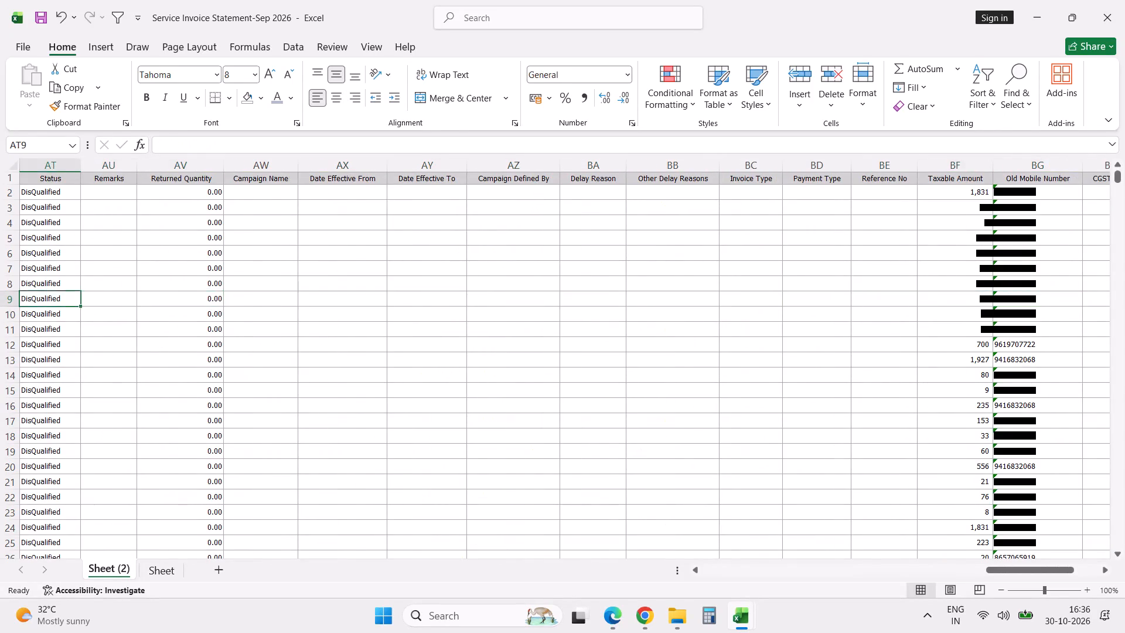
key("Left")
key("Left")
key("Left")
key("Left")
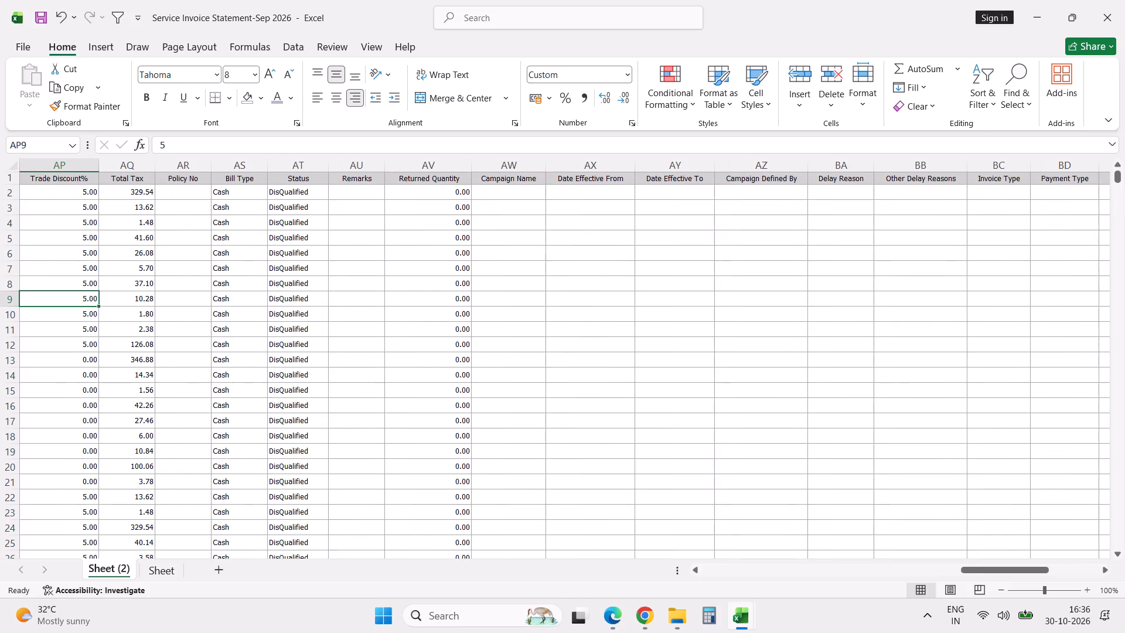
key("alt+Tab")
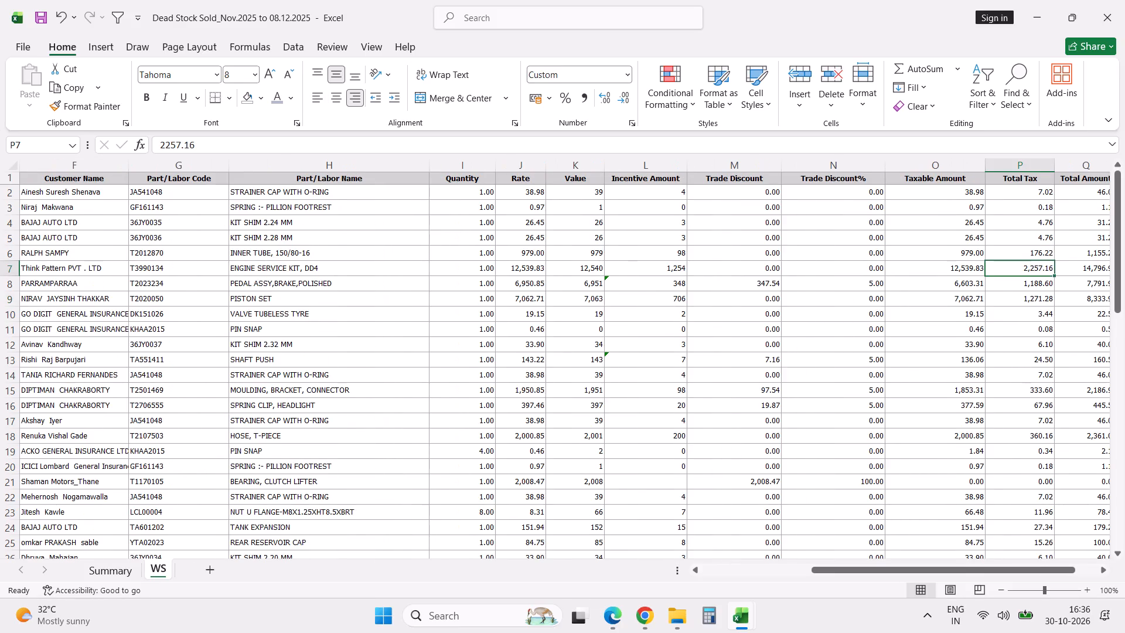
key("alt+Tab")
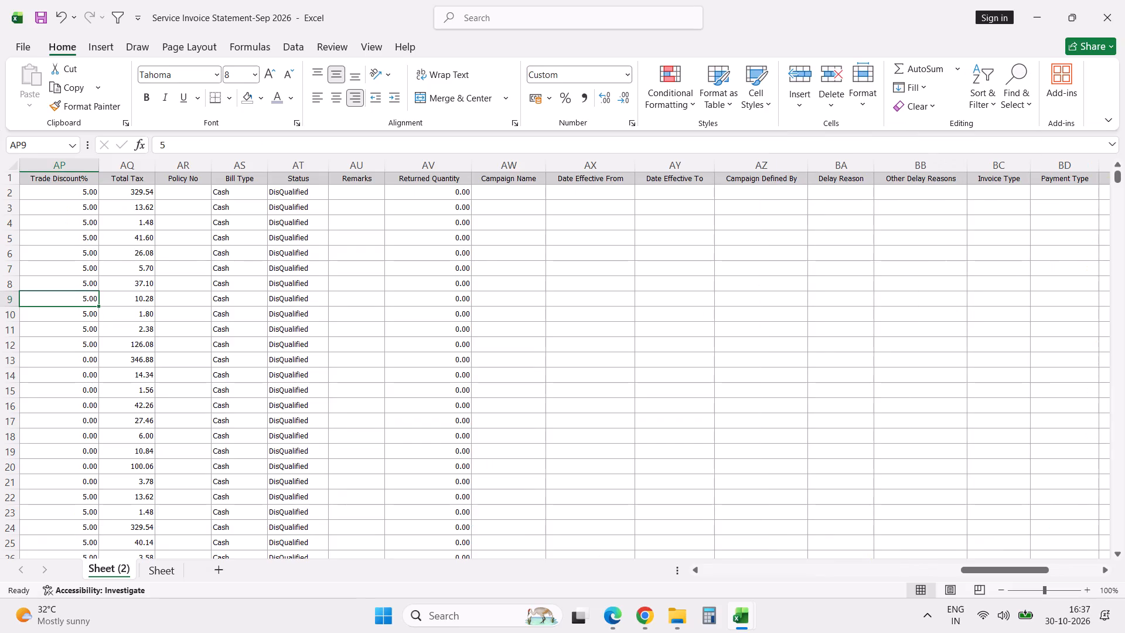
Hide the columns from Total Tax through Reference No in Sheet (2).
left_click(137, 165)
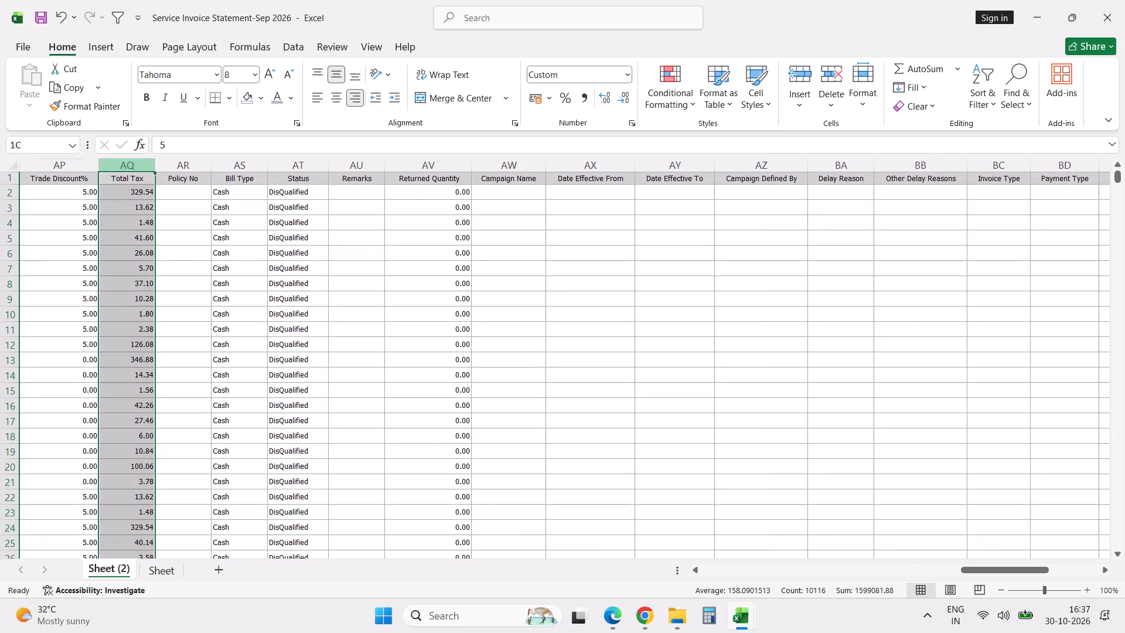
key("shift+Right")
key("shift+Right")
key("shift+Right")
key("shift+Right")
key("shift+Right")
key("shift+Right")
key("shift+Right")
key("shift+Right")
key("shift+Right")
key("shift+Right")
key("shift+Right")
key("shift+Right")
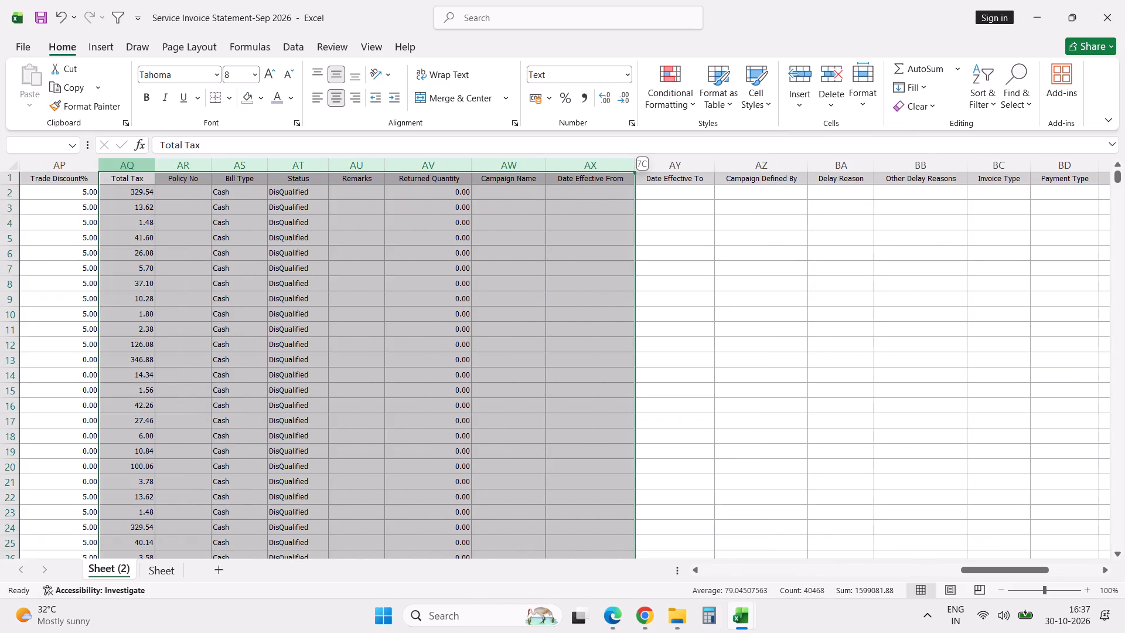
key("shift+Right")
key("shift+Right")
key("shift+Right")
key("shift+Right")
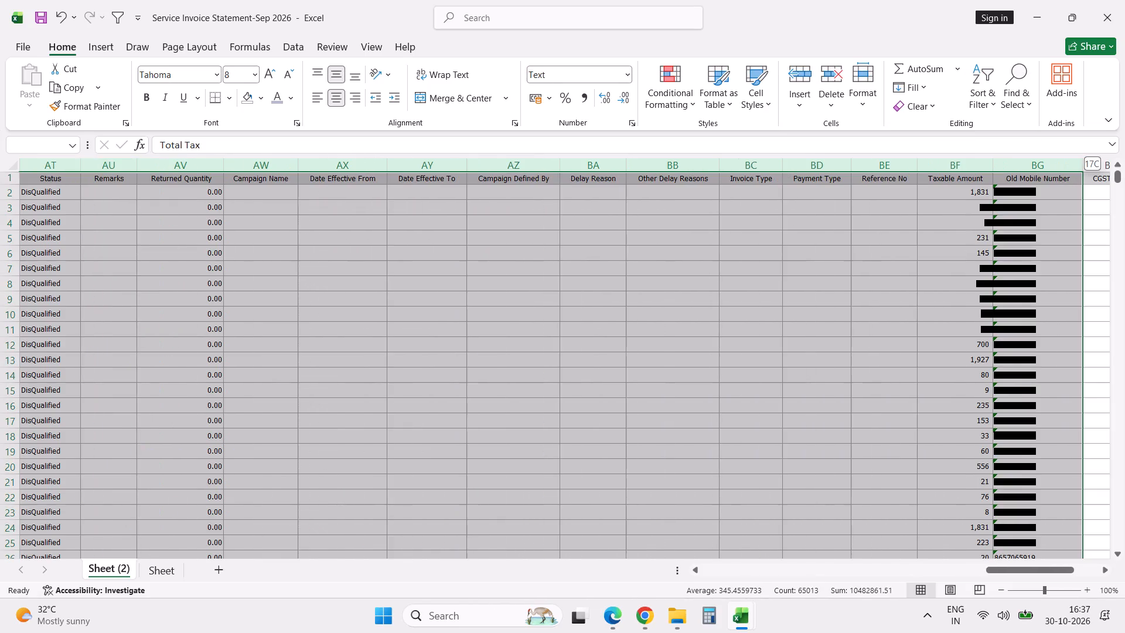
key("shift+Left")
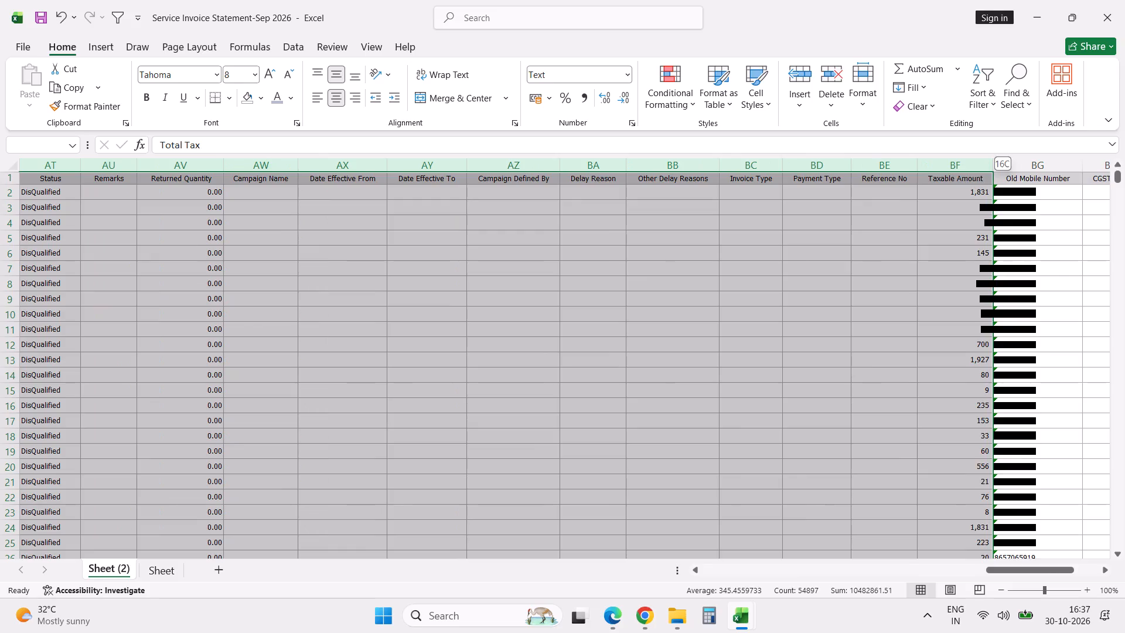
key("shift+Left")
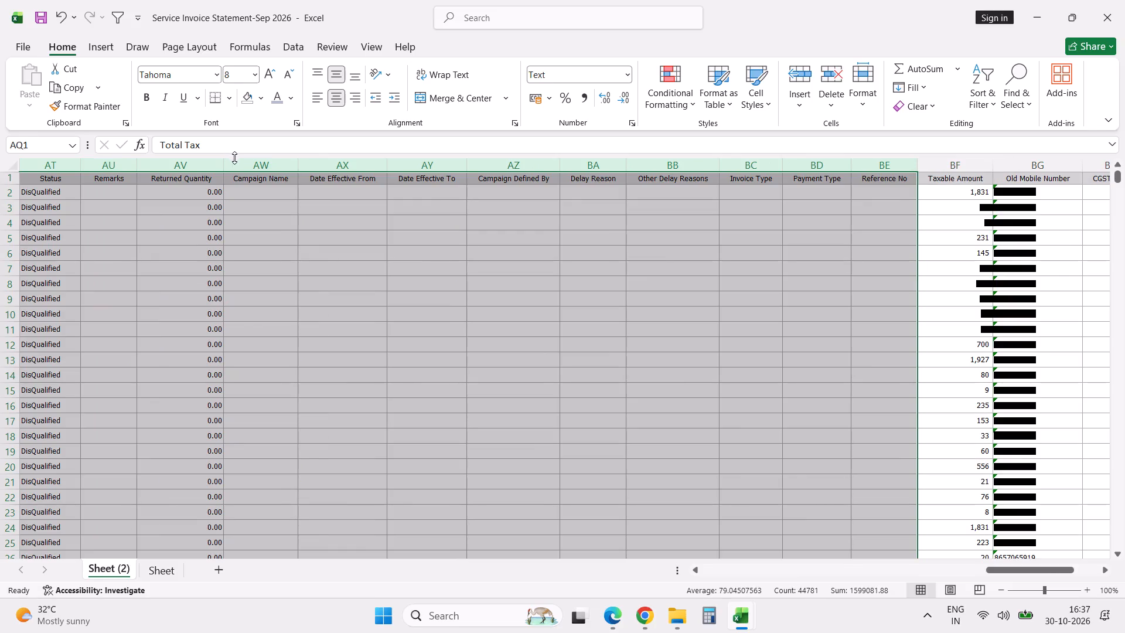
right_click(238, 163)
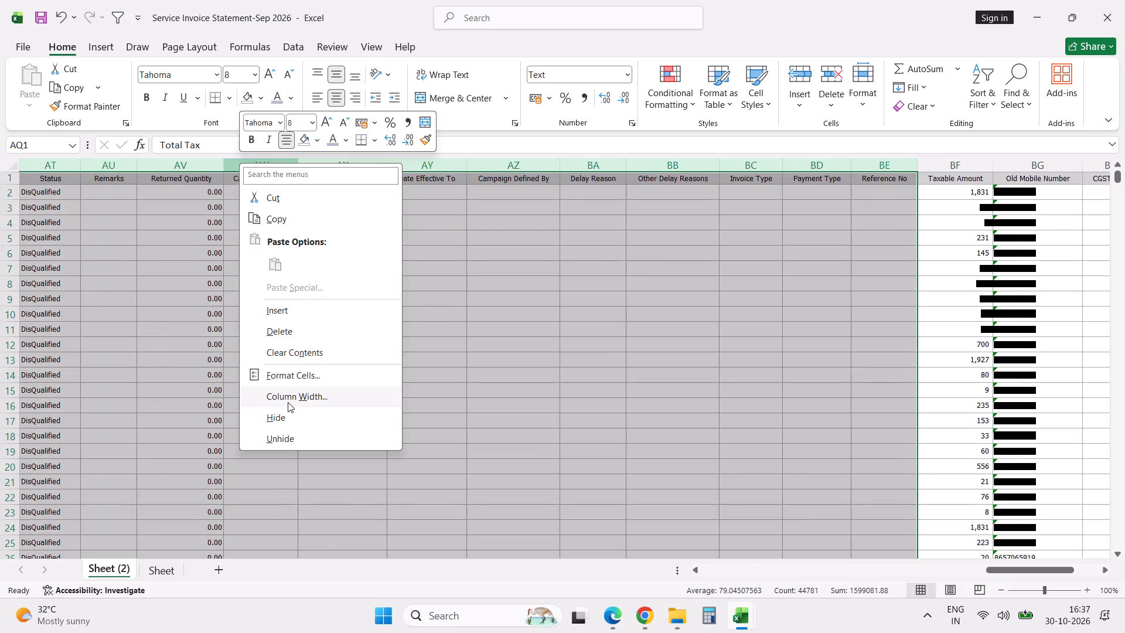
left_click(288, 418)
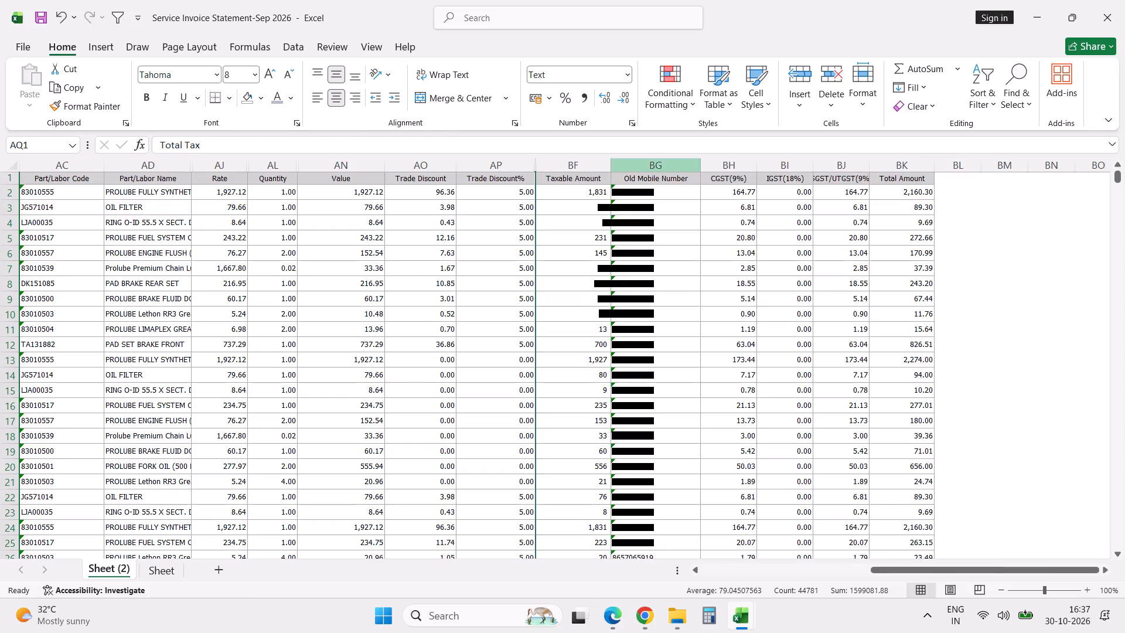
Hide the Old Mobile Number column.
left_click(650, 162)
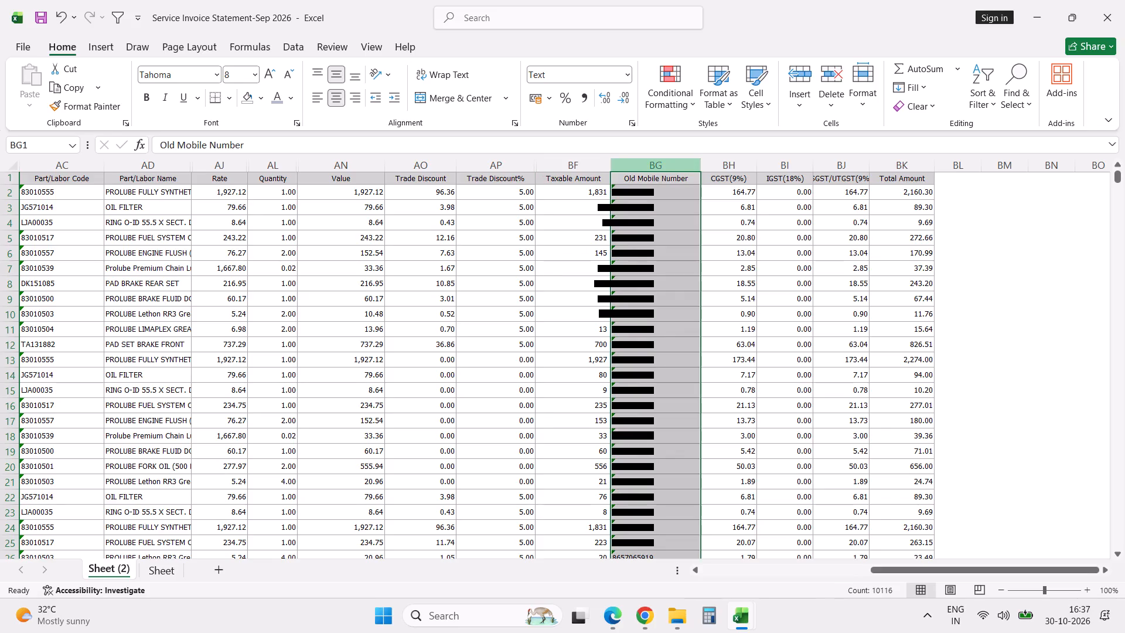
key("F4")
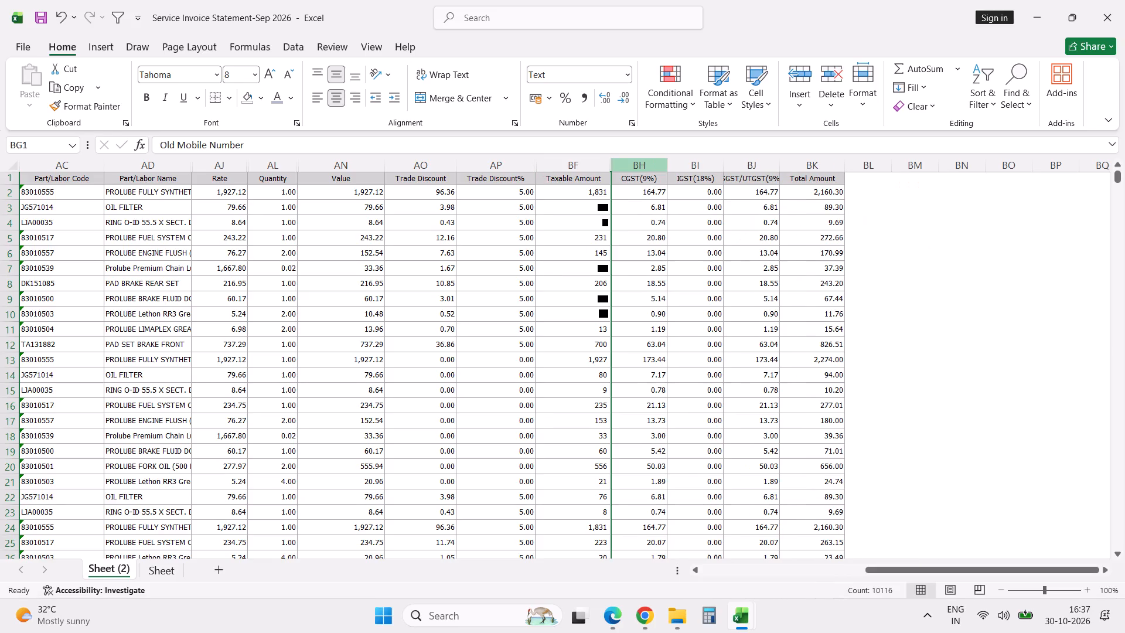
Hide the CGST(9%), IGST(18%) and SGST/UTGST(9%) columns after checking the final headers of the Dead Stock Sold sheet.
left_click(650, 162)
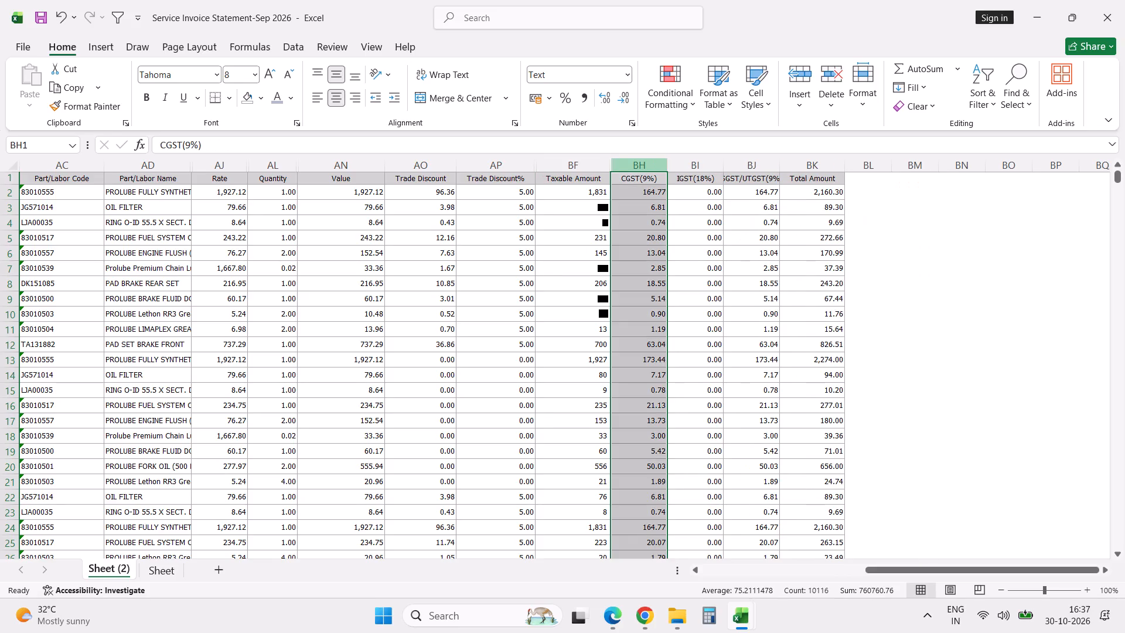
key("alt+Tab")
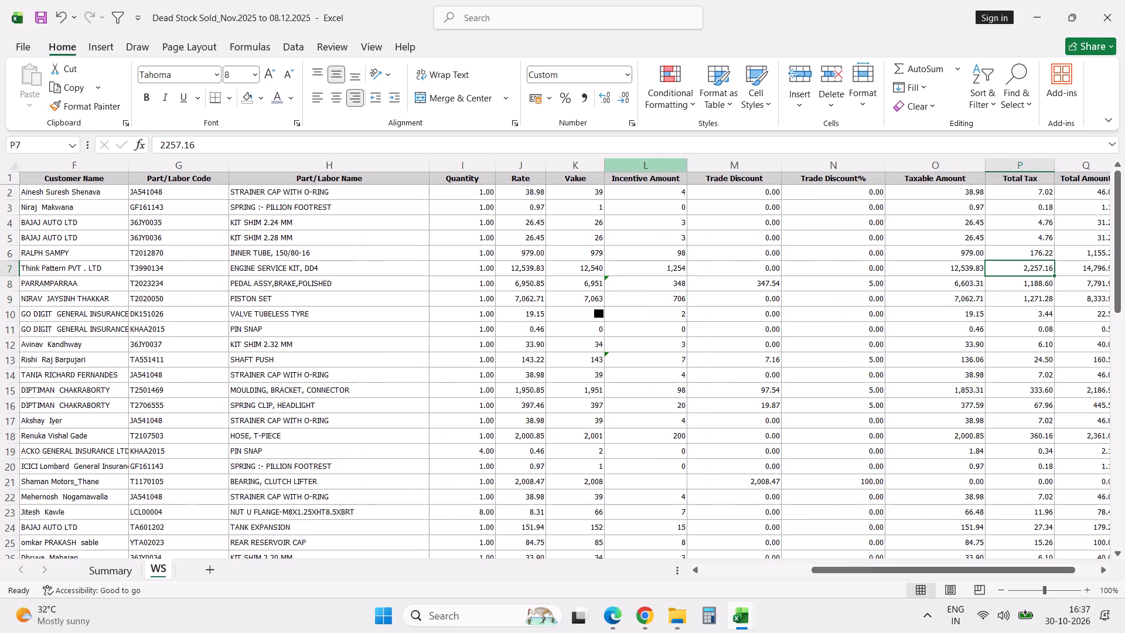
key("Right")
key("Right")
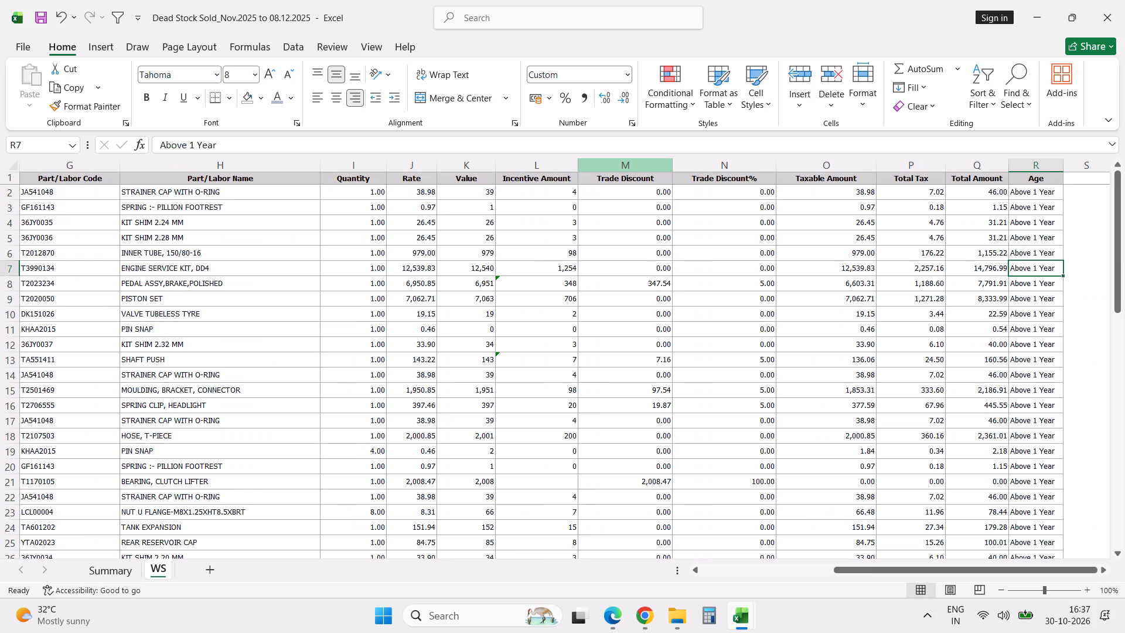
key("alt+Tab")
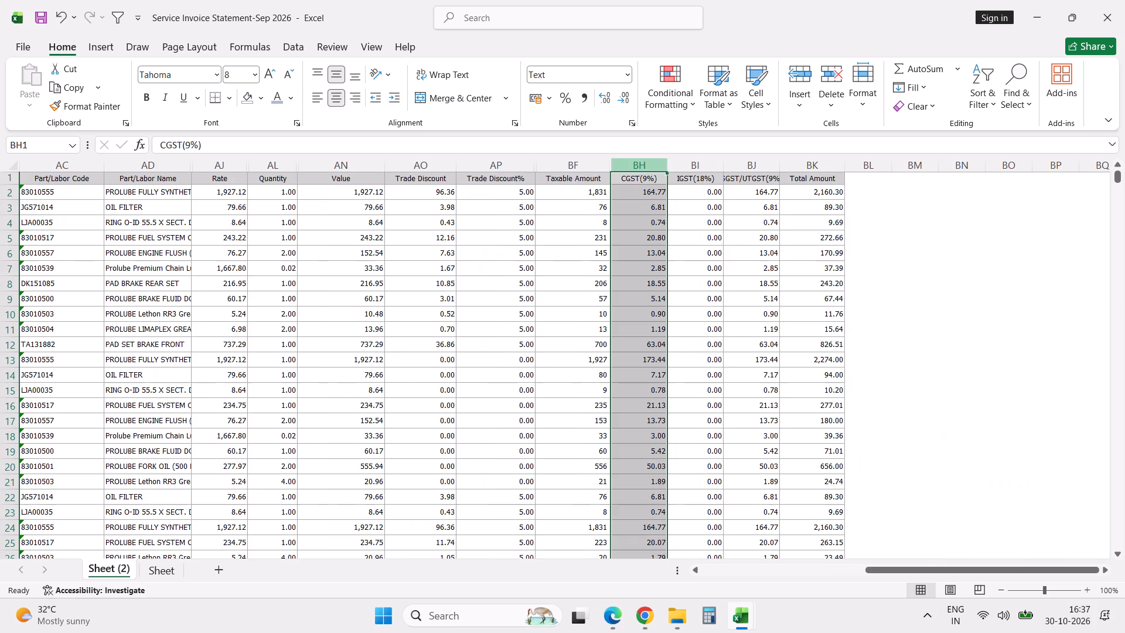
left_click(748, 165, "shift")
key("F4")
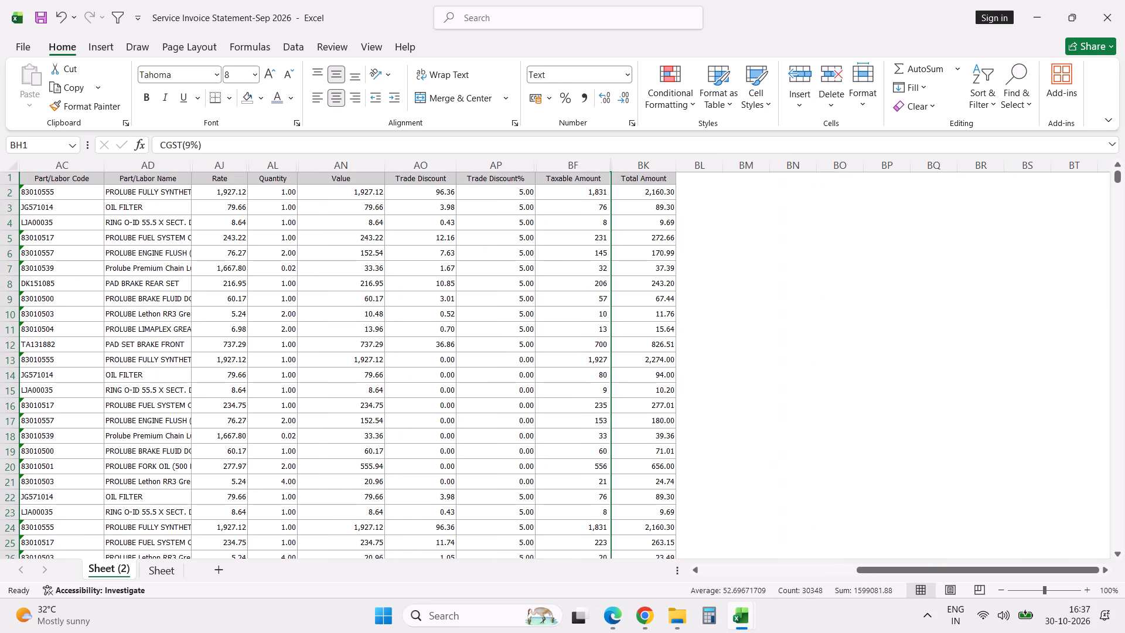
Hide the Customer Code column at the start of Sheet (2).
left_click(711, 246)
key("Left")
key("Left")
key("Left")
key("Left")
key("Left")
key("Left")
key("Left")
key("Left")
key("Left")
key("Left")
key("Left")
key("Left")
key("Left")
key("Left")
key("Left")
key("Left")
key("Left")
key("Left")
key("Left")
key("Left")
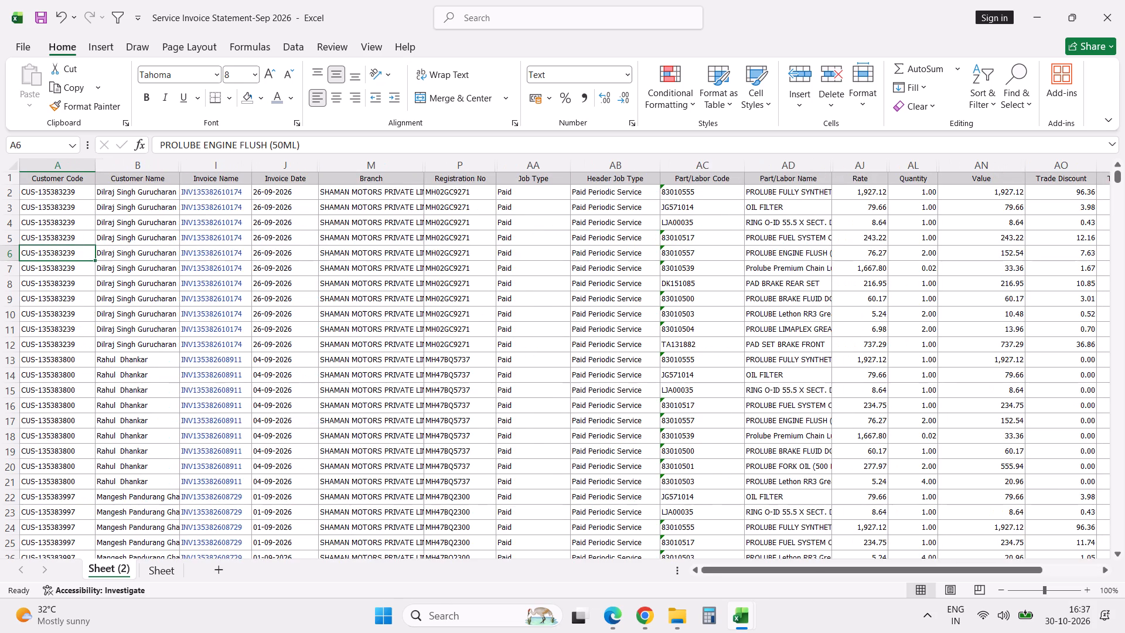
key("Left")
key("Left")
key("Left")
key("Left")
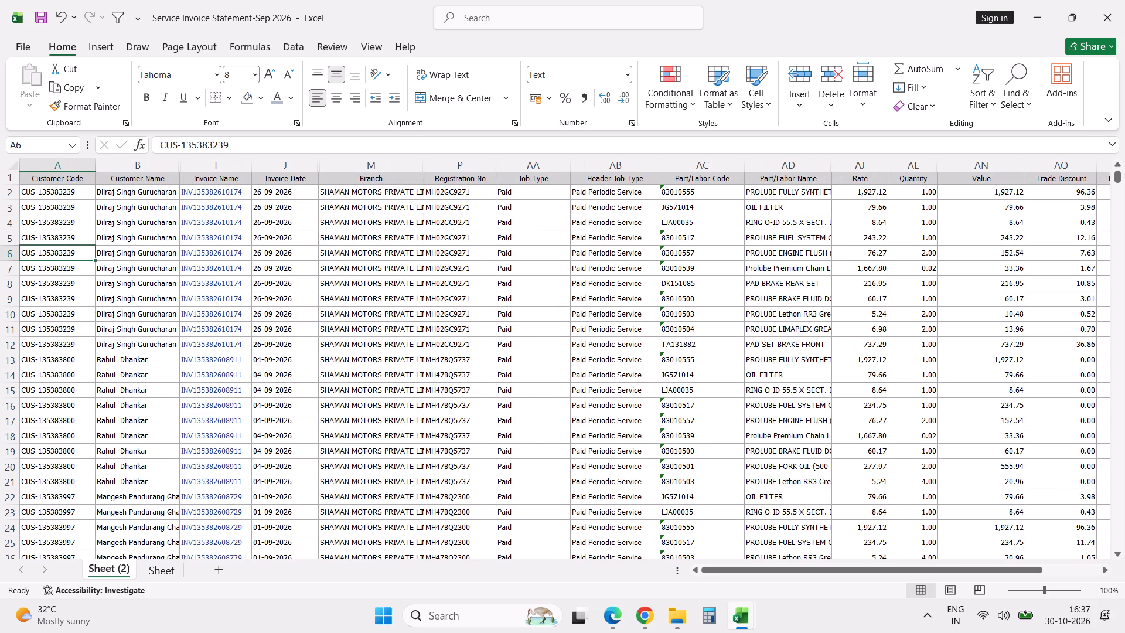
left_click(78, 166)
key("F4")
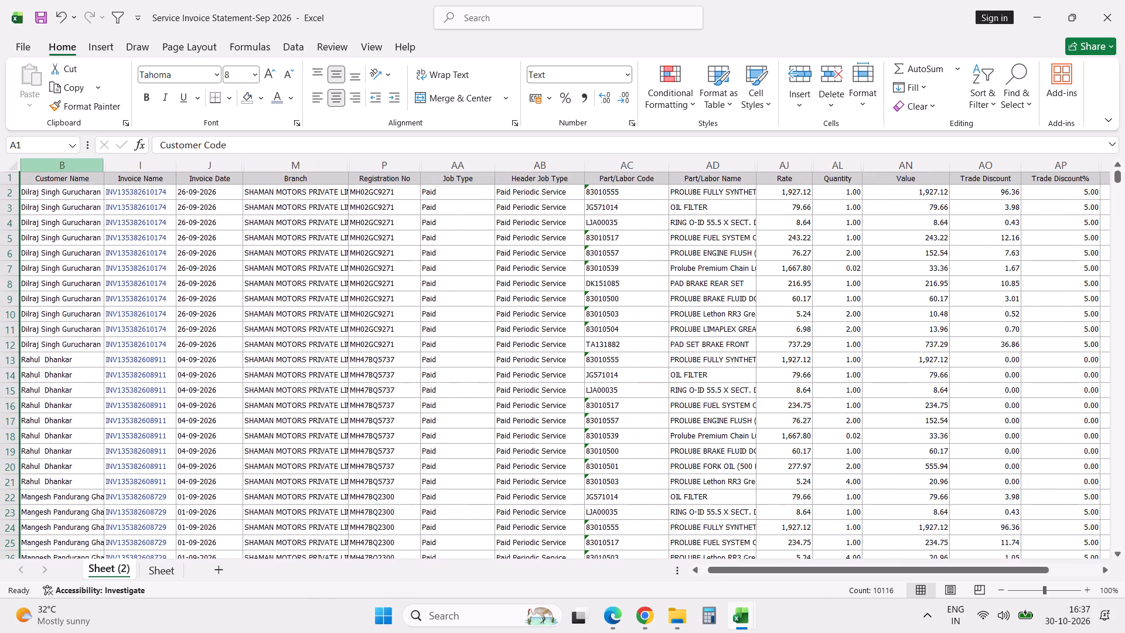
Review the remaining visible columns along row 2 from Invoice Date to Total Amount.
left_click(192, 316)
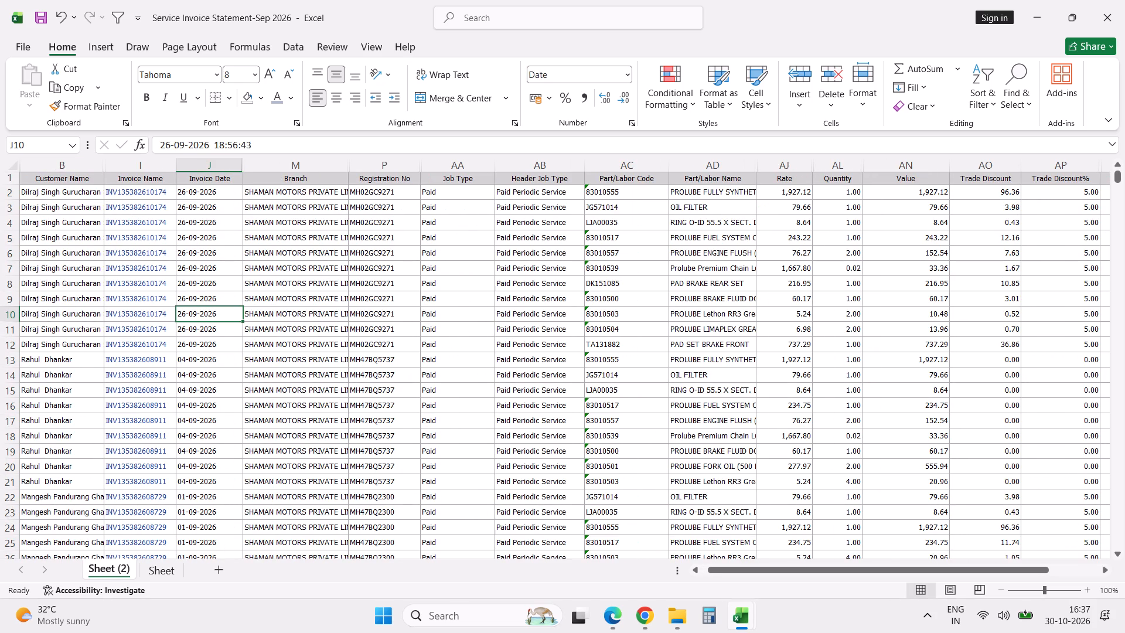
key("ctrl+Up")
key("Down")
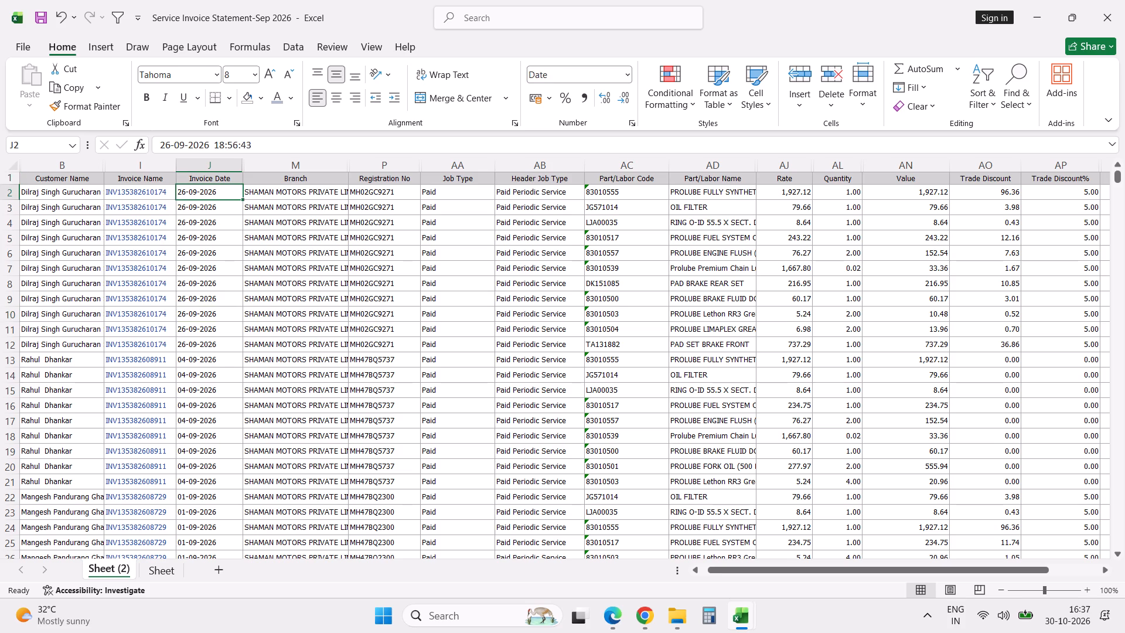
key("Right")
key("Right")
key("Right")
key("Right")
key("Right")
key("Right")
key("Right")
key("Right")
key("Right")
key("Right")
key("Right")
key("Right")
key("Right")
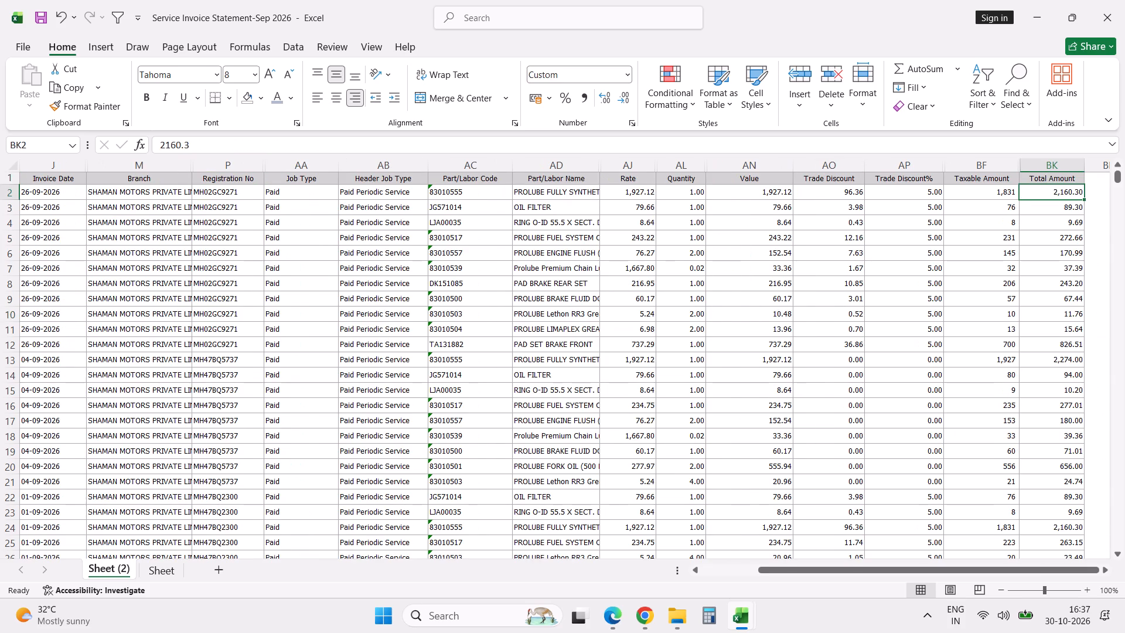
Add the header "Dead stock" in cell BL1, directly after the Total Amount column.
key("Right")
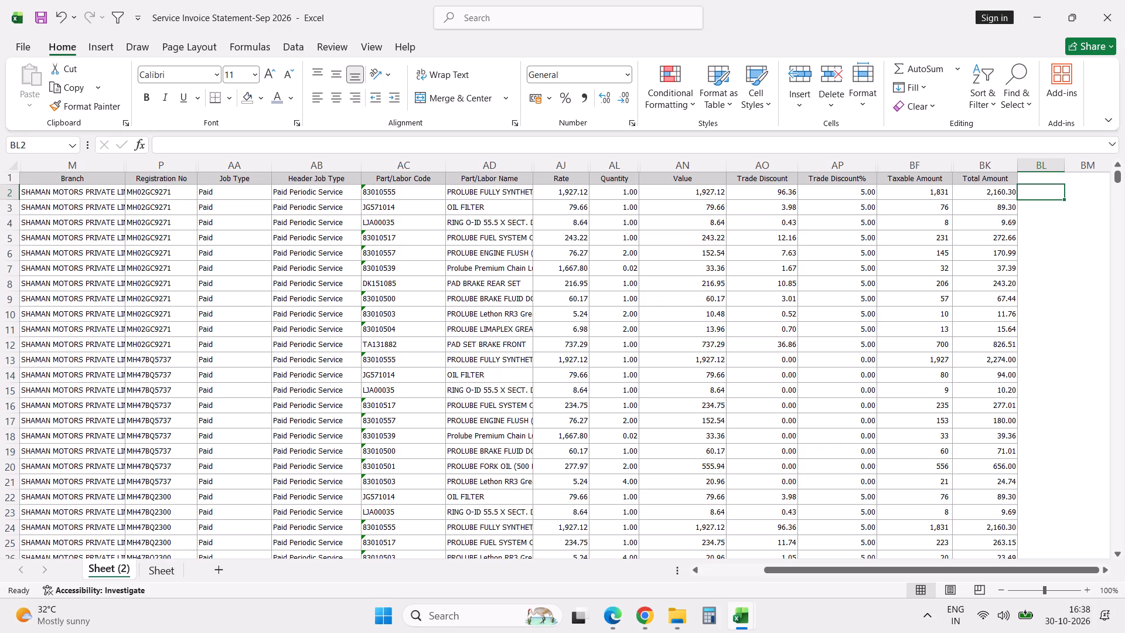
left_click(1046, 179)
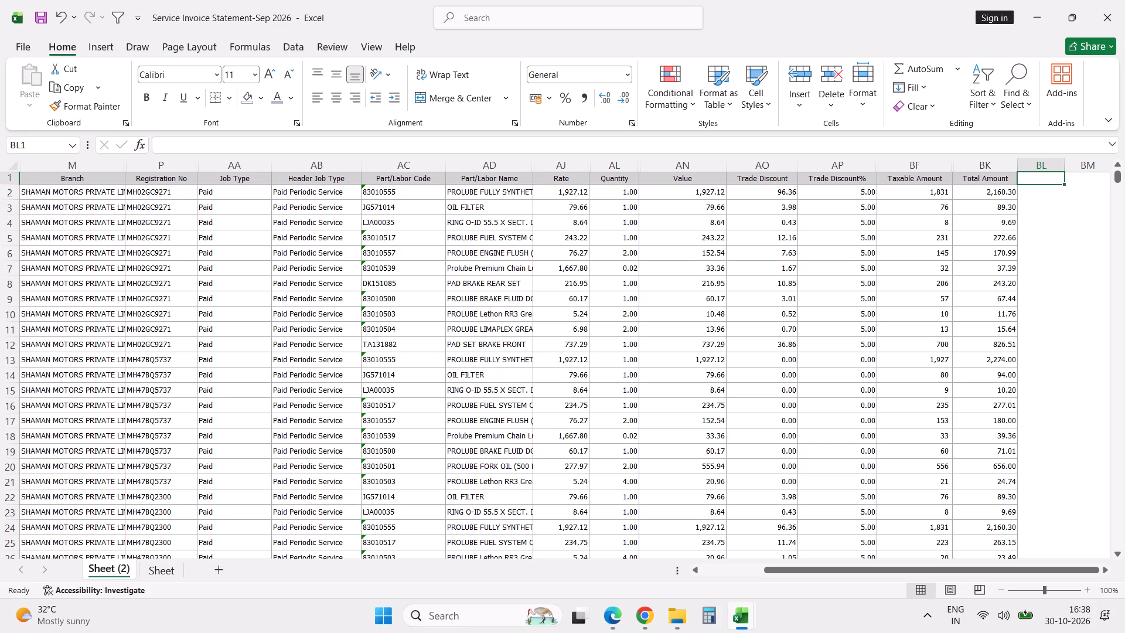
type("Dead stock")
key("Return")
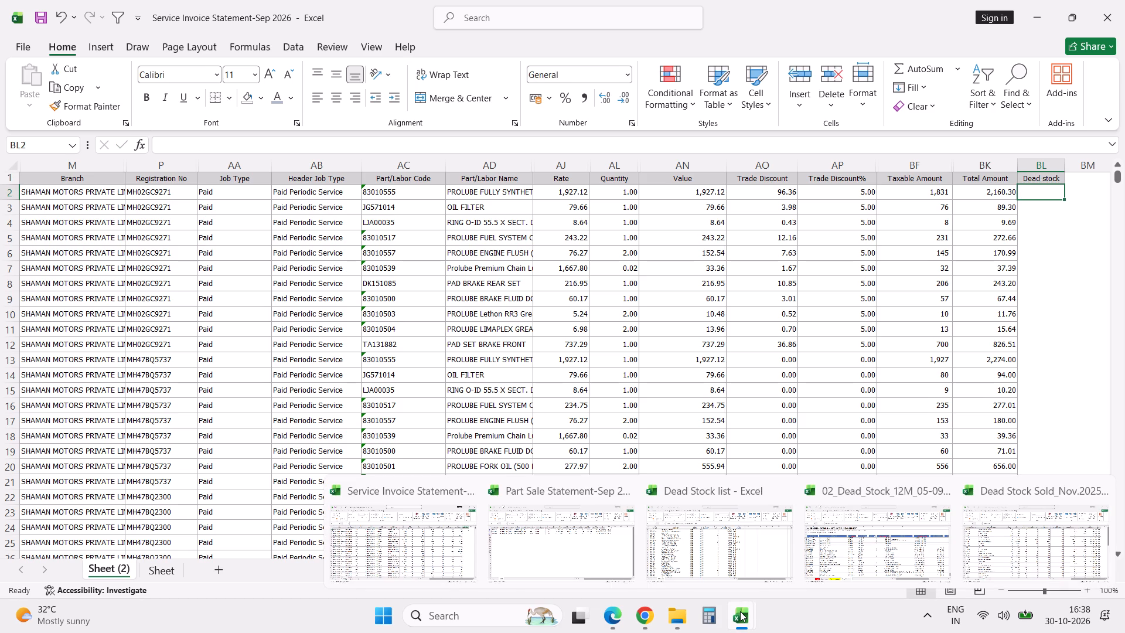
Switch to the Dead Stock list workbook.
left_click(707, 525)
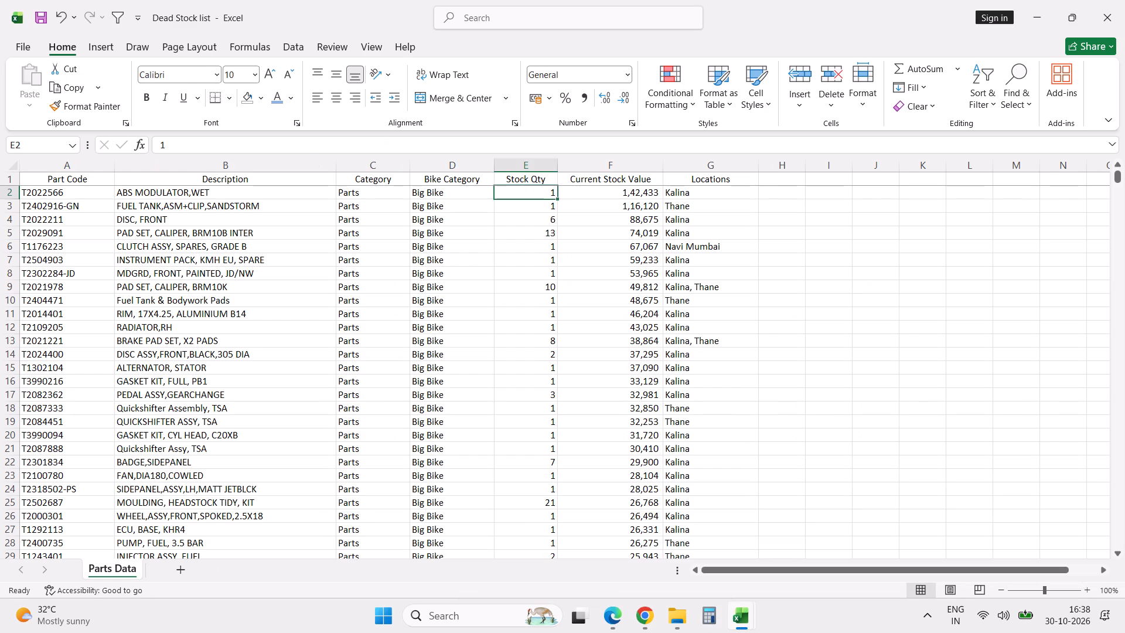
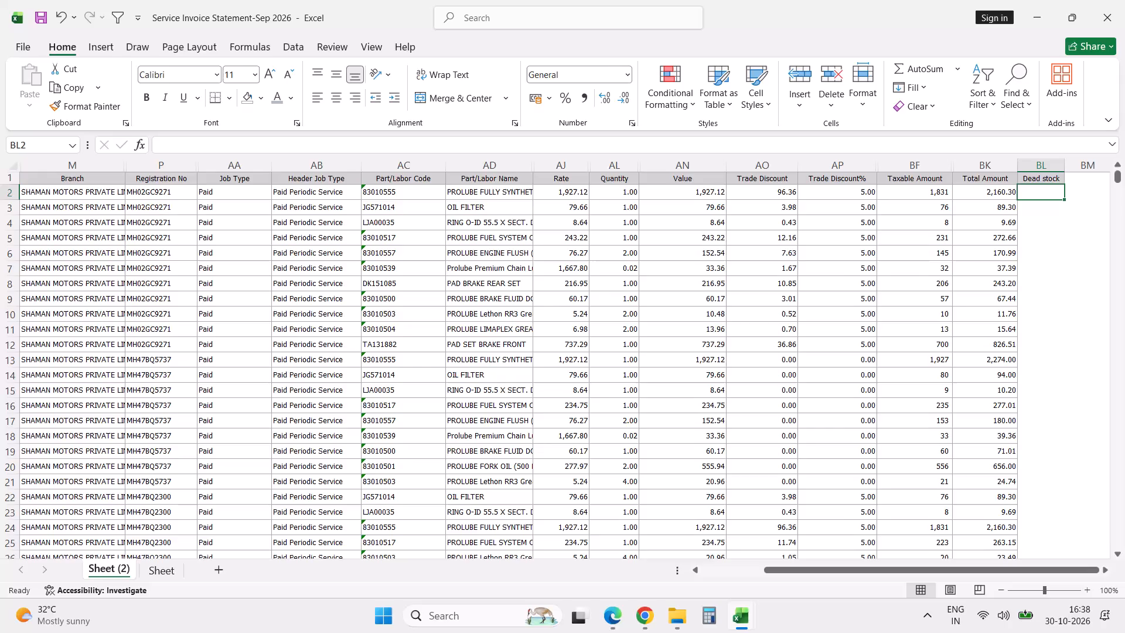
Enter a VLOOKUP in BL2 that looks up AC2 in the Dead Stock list's Part Code range A2:A1107, column index 1, exact match 0.
type("=vlo")
key("Tab")
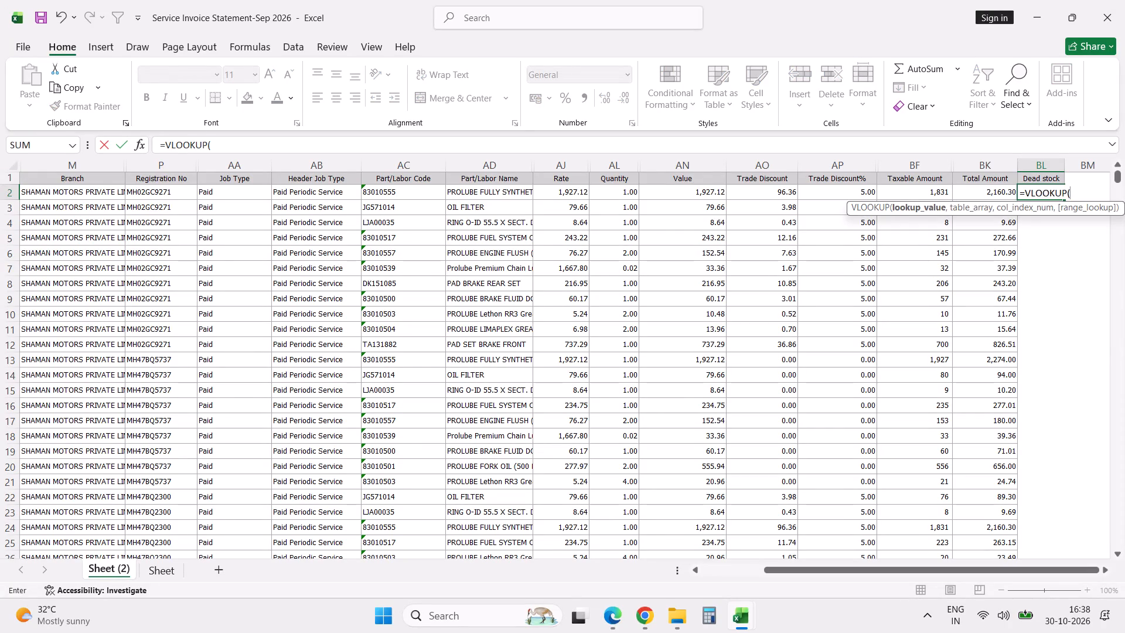
left_click(414, 195)
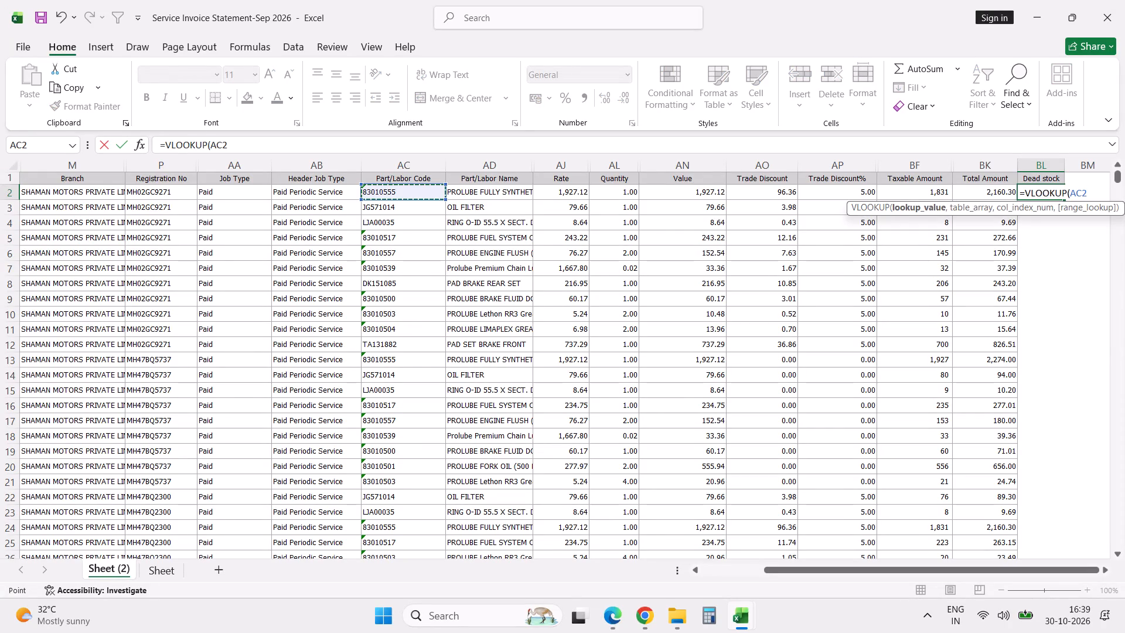
key("comma")
key("alt+Tab")
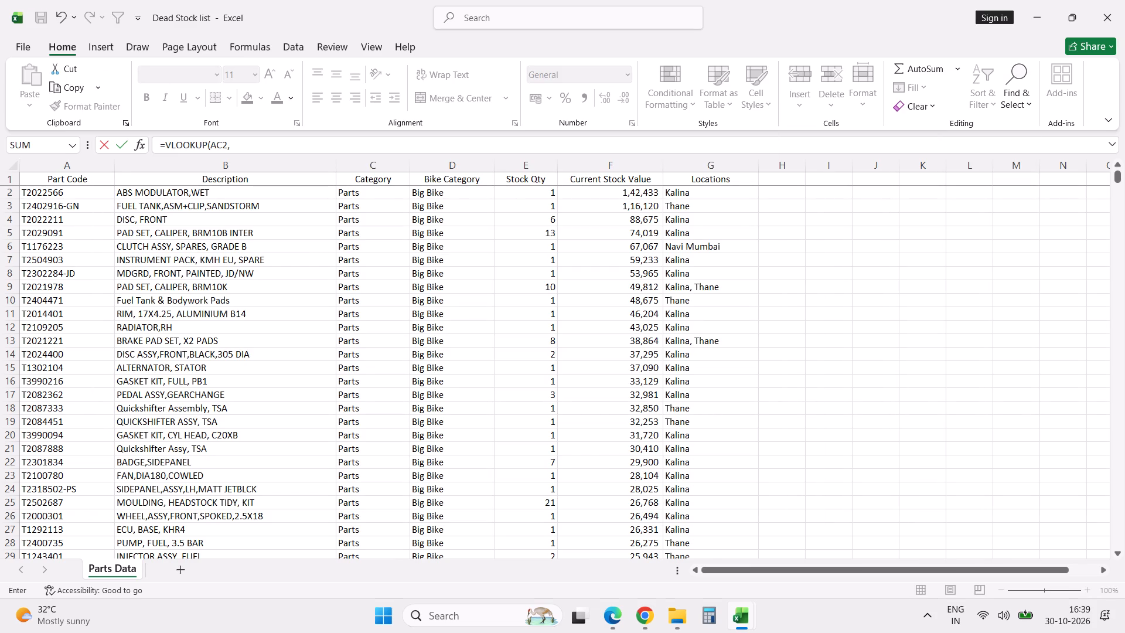
left_click(69, 192)
key("ctrl+shift+Down")
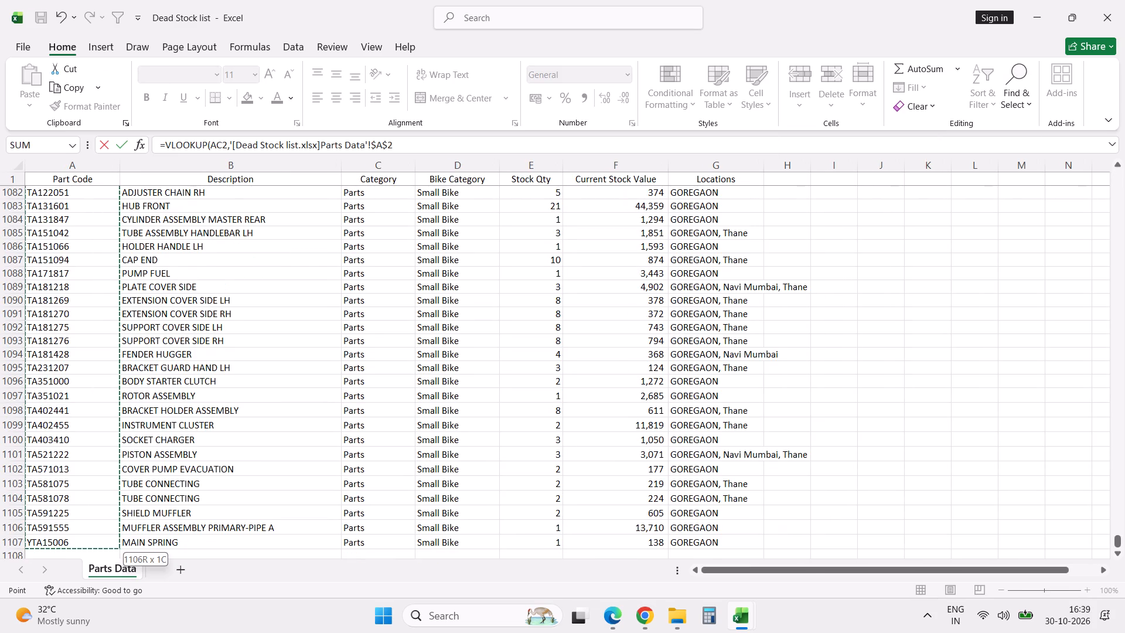
type(",1,0")
key("Return")
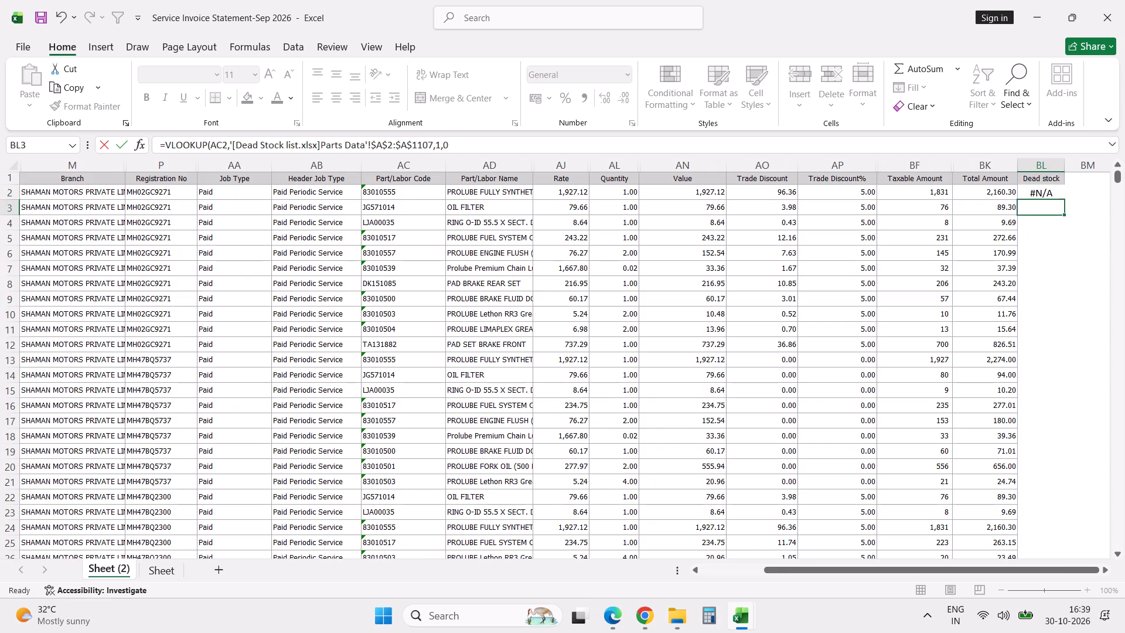
Fill the BL2 lookup formula down the whole Dead stock column.
left_click(1049, 195)
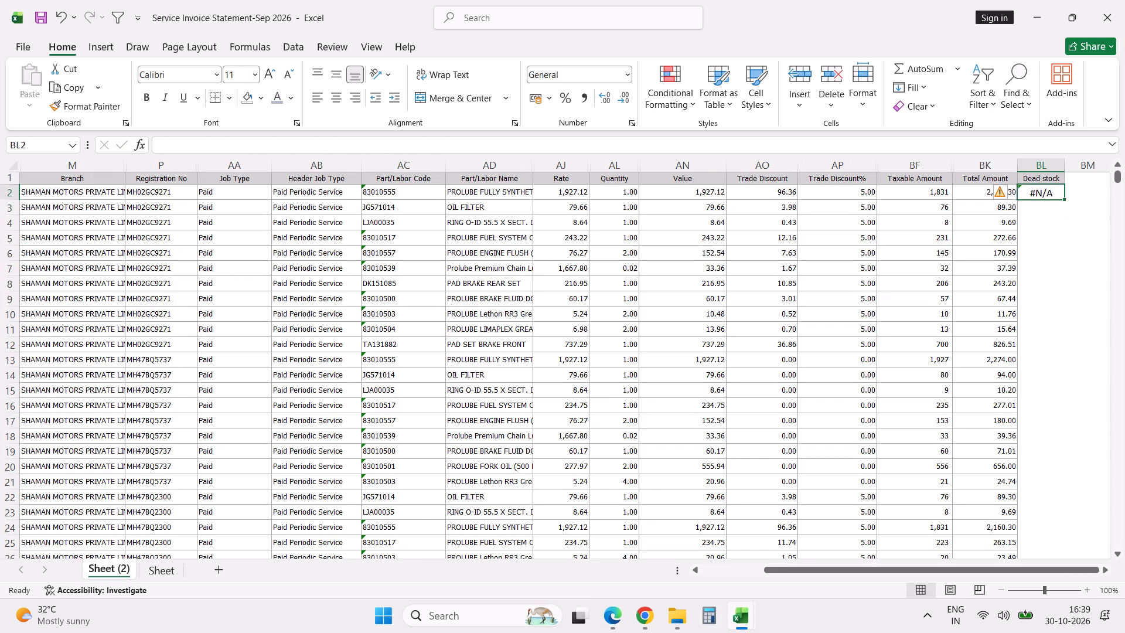
double_click(1063, 202)
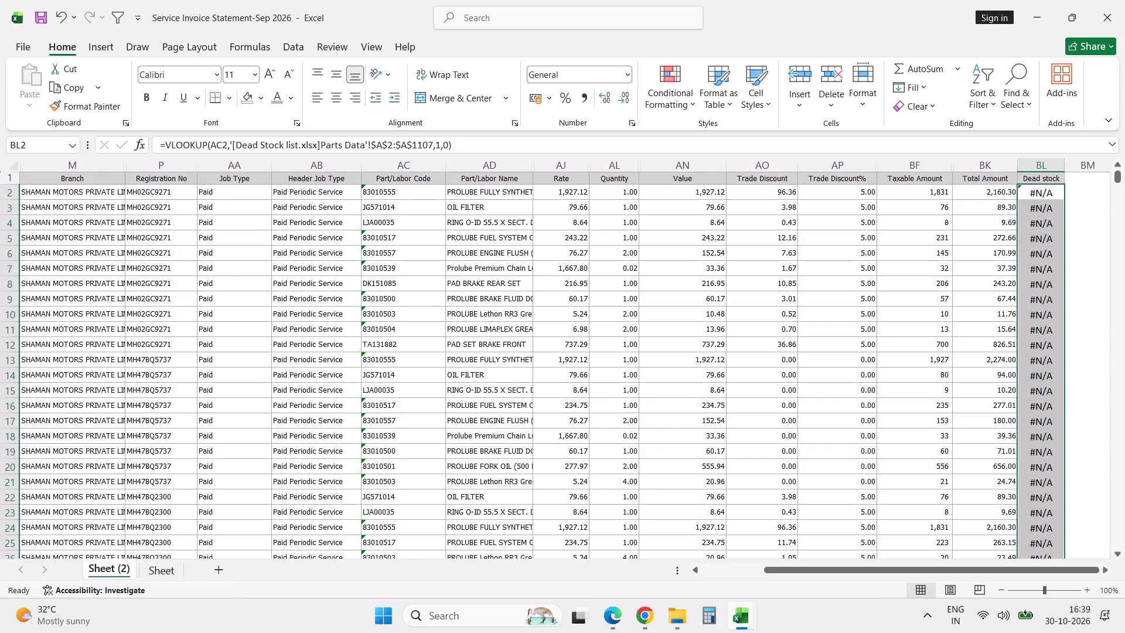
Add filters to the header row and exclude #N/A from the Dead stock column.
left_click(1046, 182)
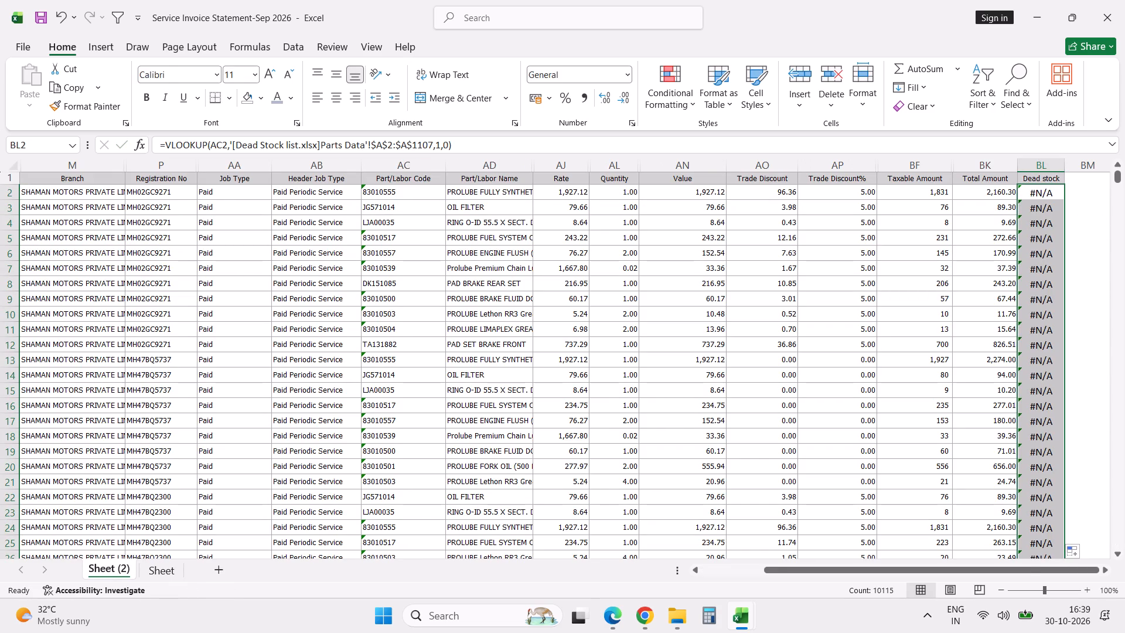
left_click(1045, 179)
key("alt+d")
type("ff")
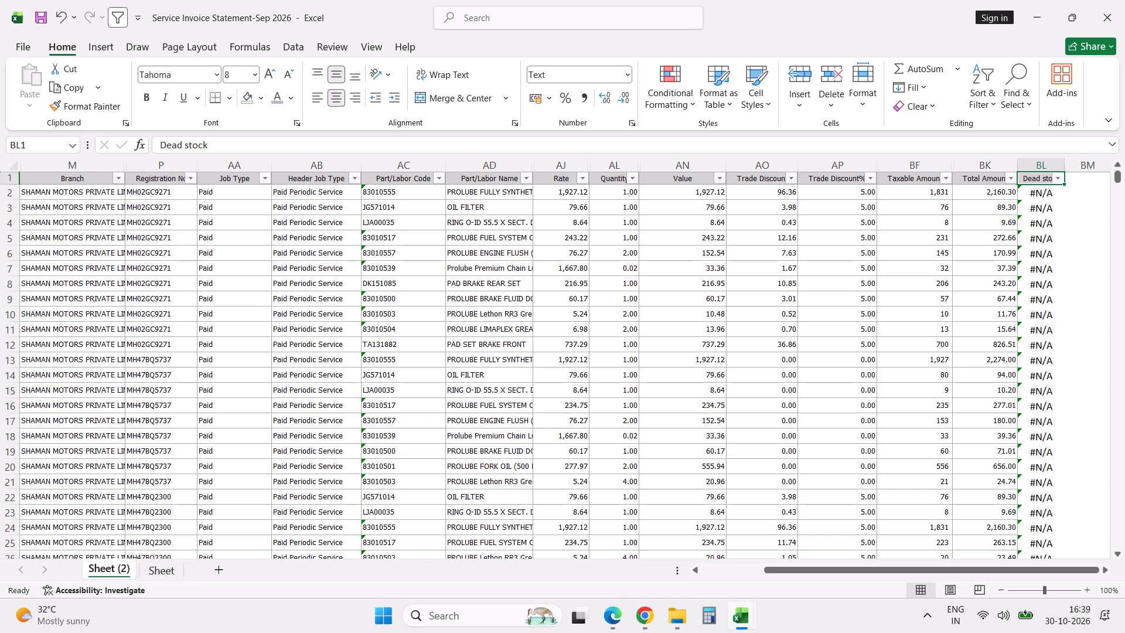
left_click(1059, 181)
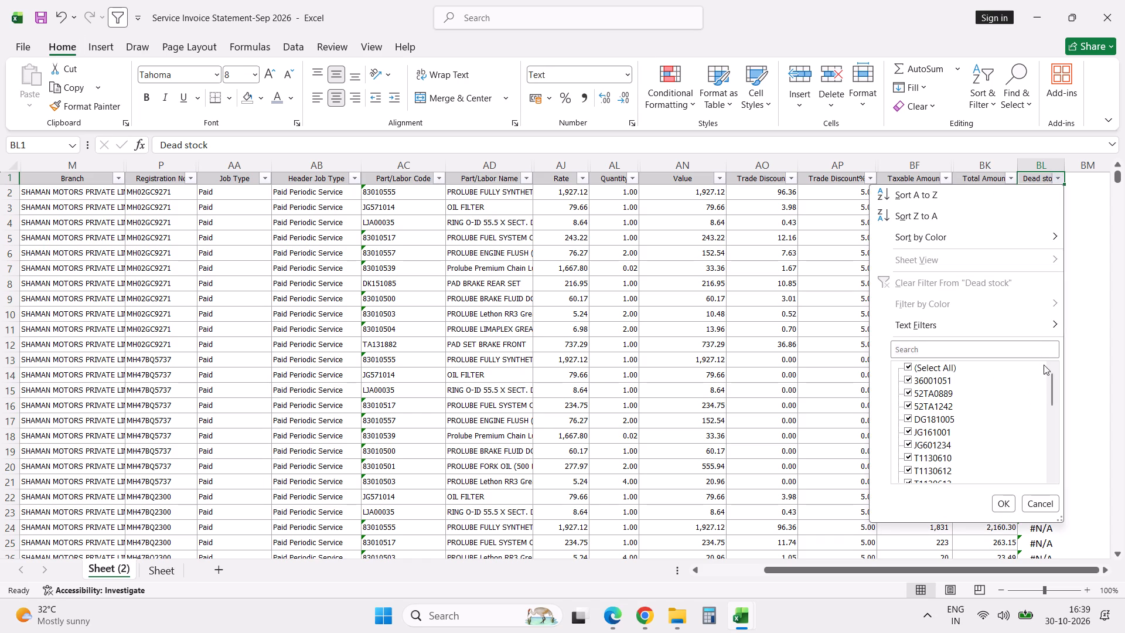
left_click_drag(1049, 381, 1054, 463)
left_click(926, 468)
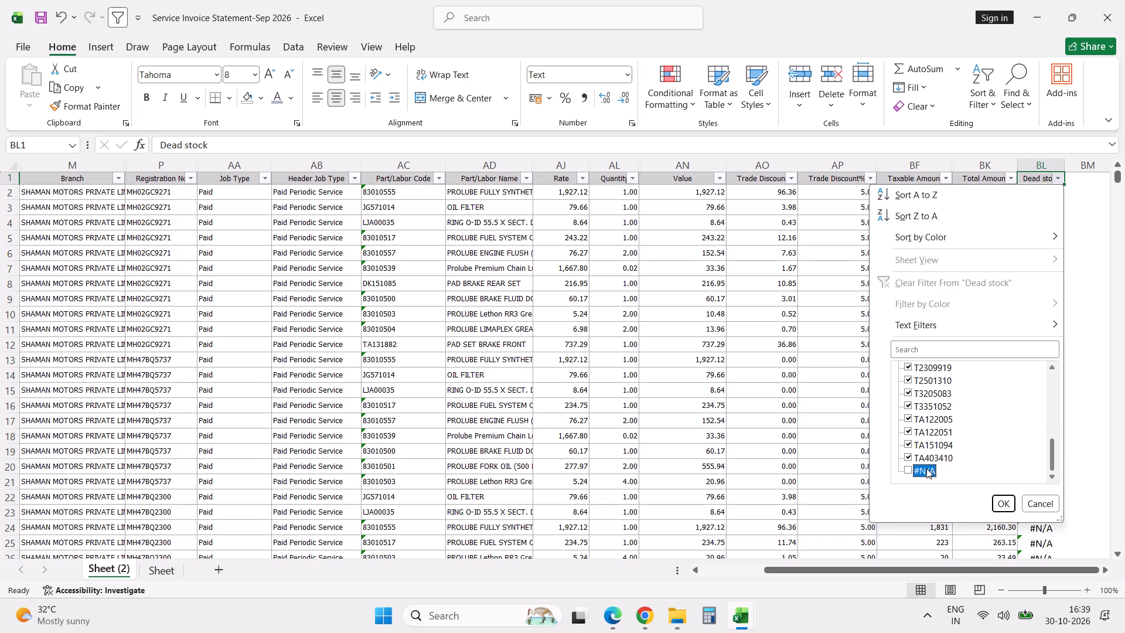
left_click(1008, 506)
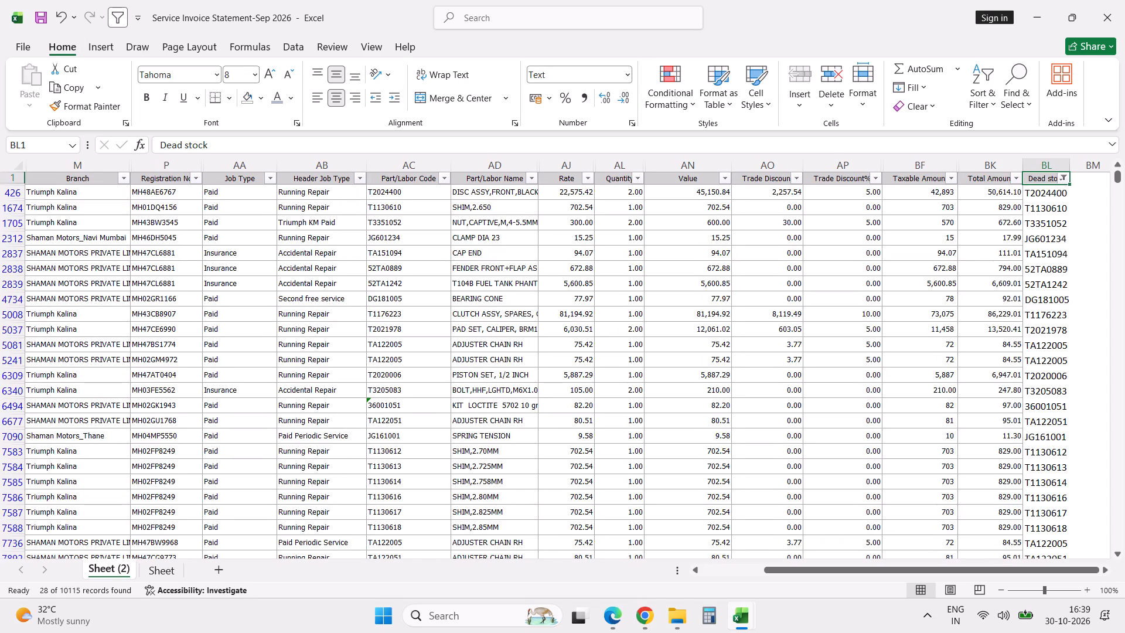
Check the Total Amount and Taxable Amount column sums for the filtered dead stock rows and look through the matching rows.
left_click(988, 162)
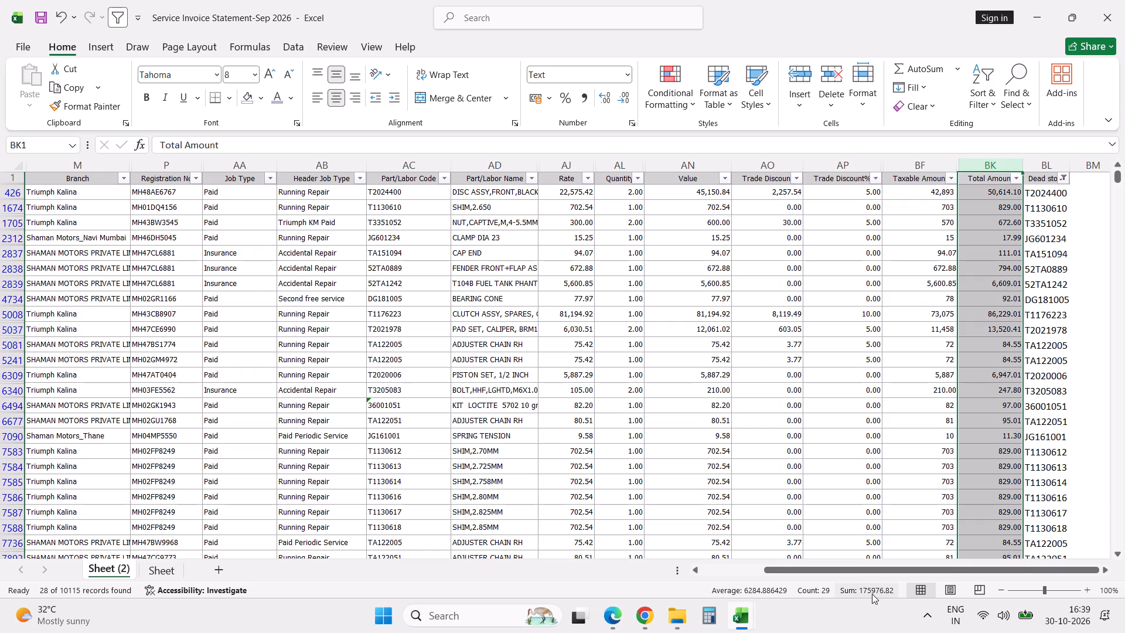
left_click(895, 401)
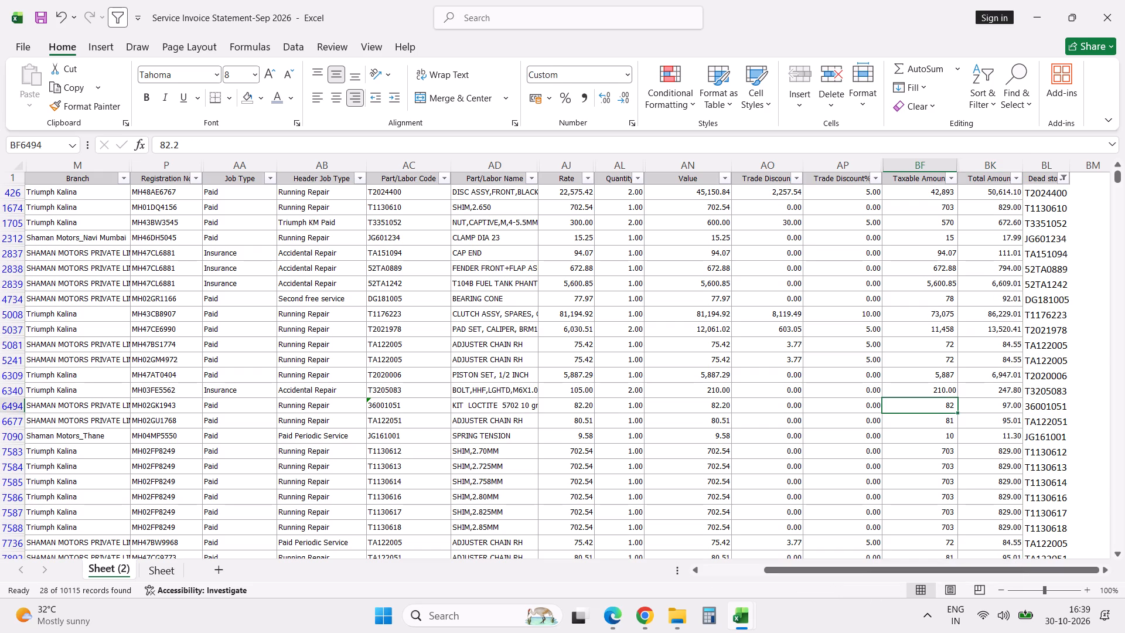
left_click(902, 162)
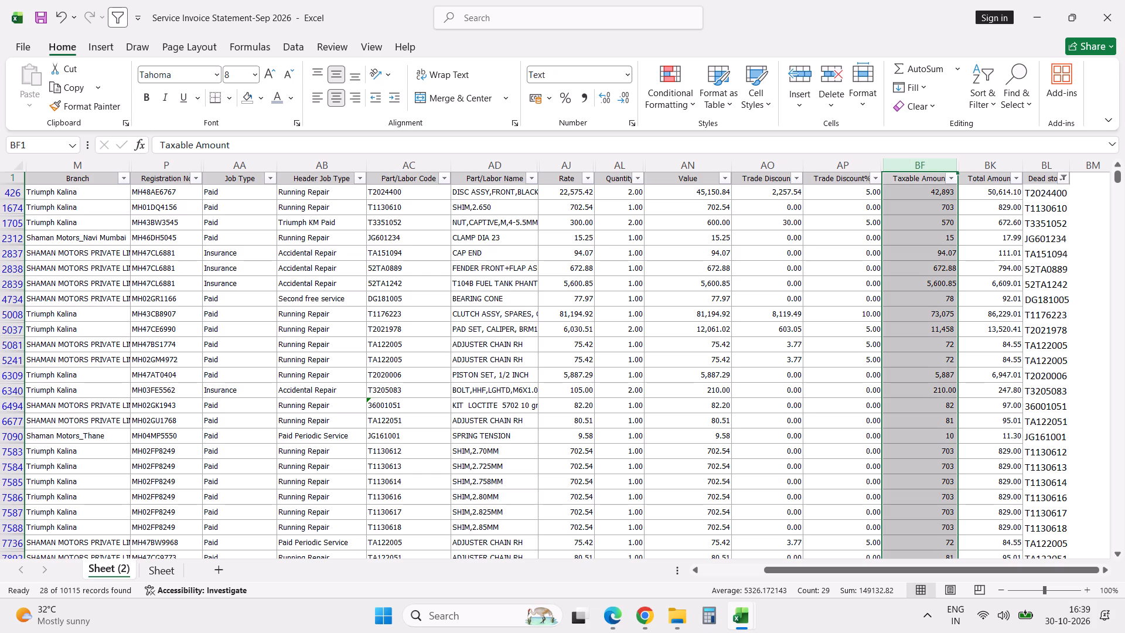
scroll(797, 377, "down", 7)
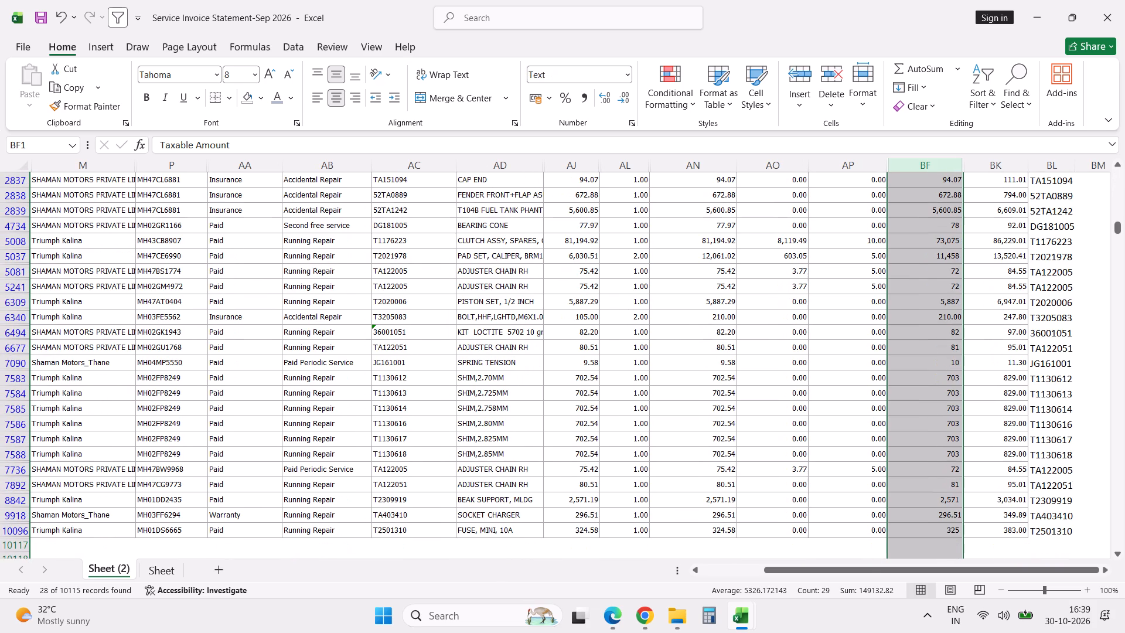
scroll(797, 377, "up", 11)
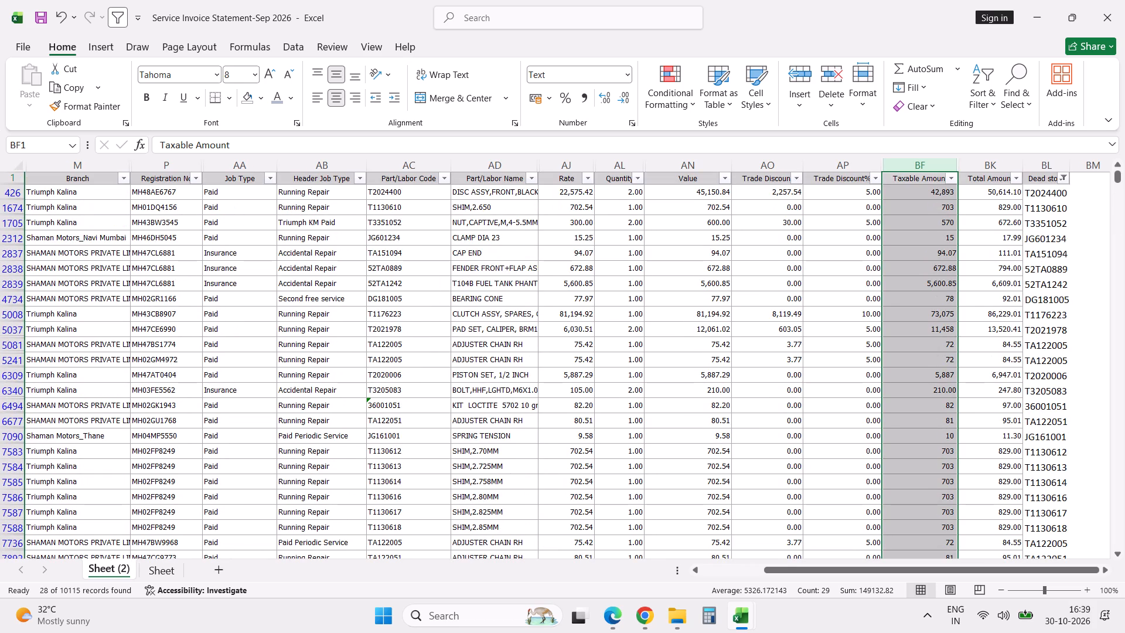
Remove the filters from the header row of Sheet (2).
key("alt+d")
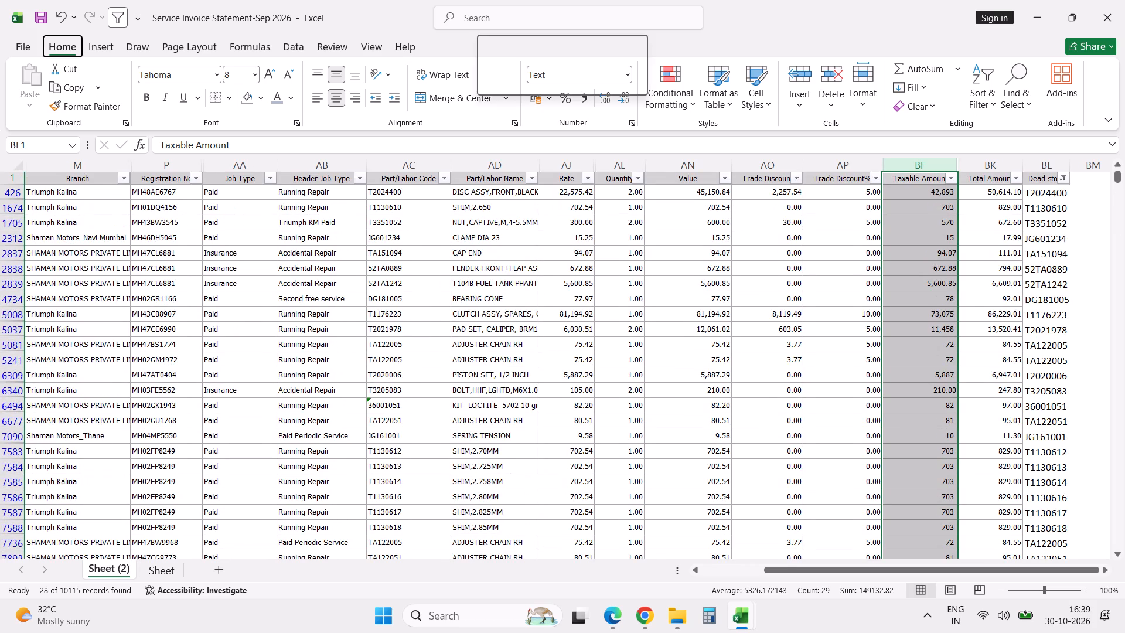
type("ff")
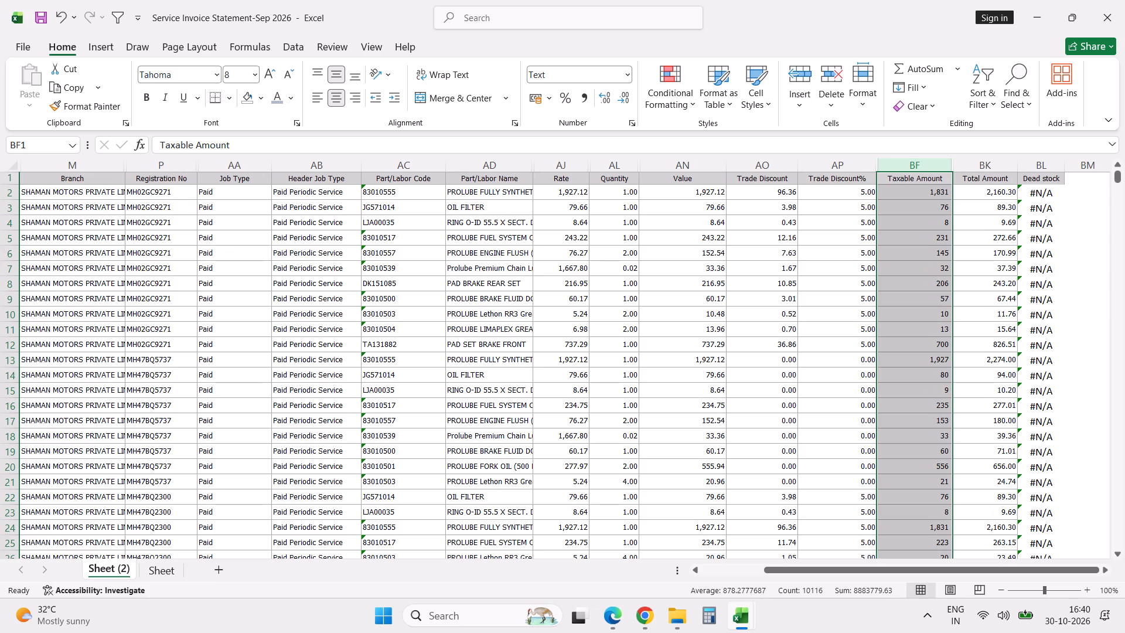
Close the Dead Stock list workbook and return to the September service invoice workbook.
left_click(1045, 196)
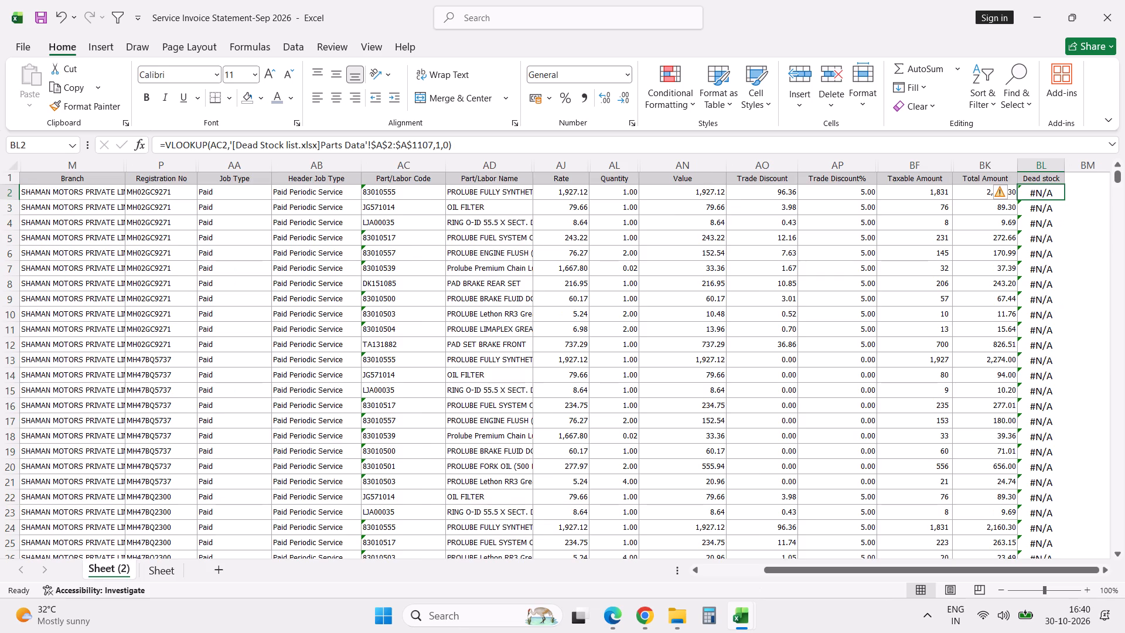
key("alt+Tab")
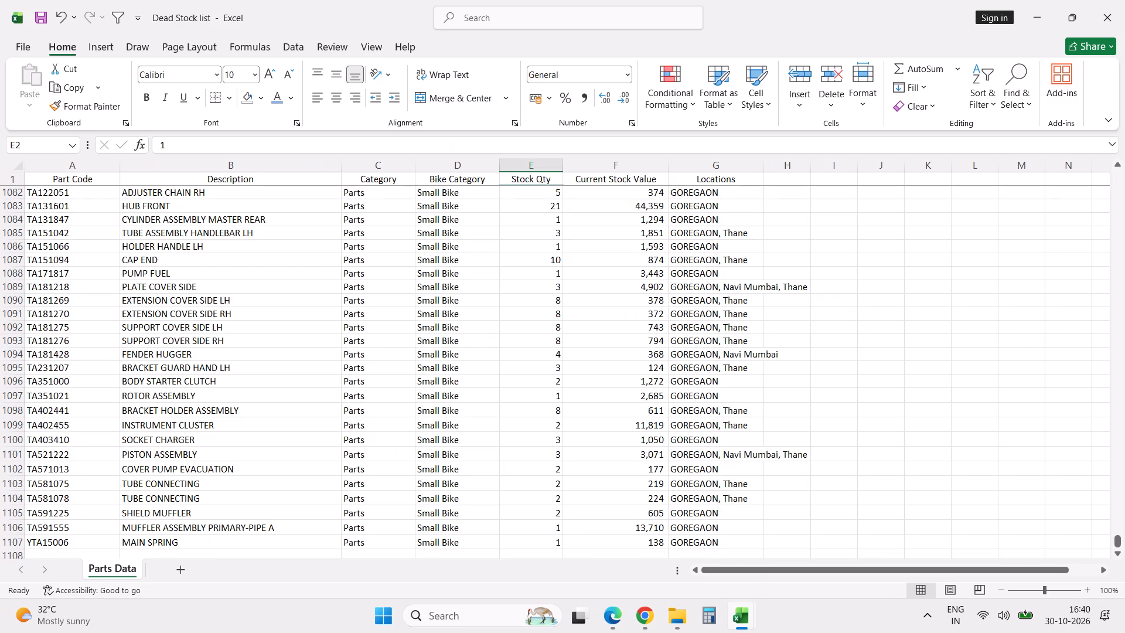
left_click(1107, 21)
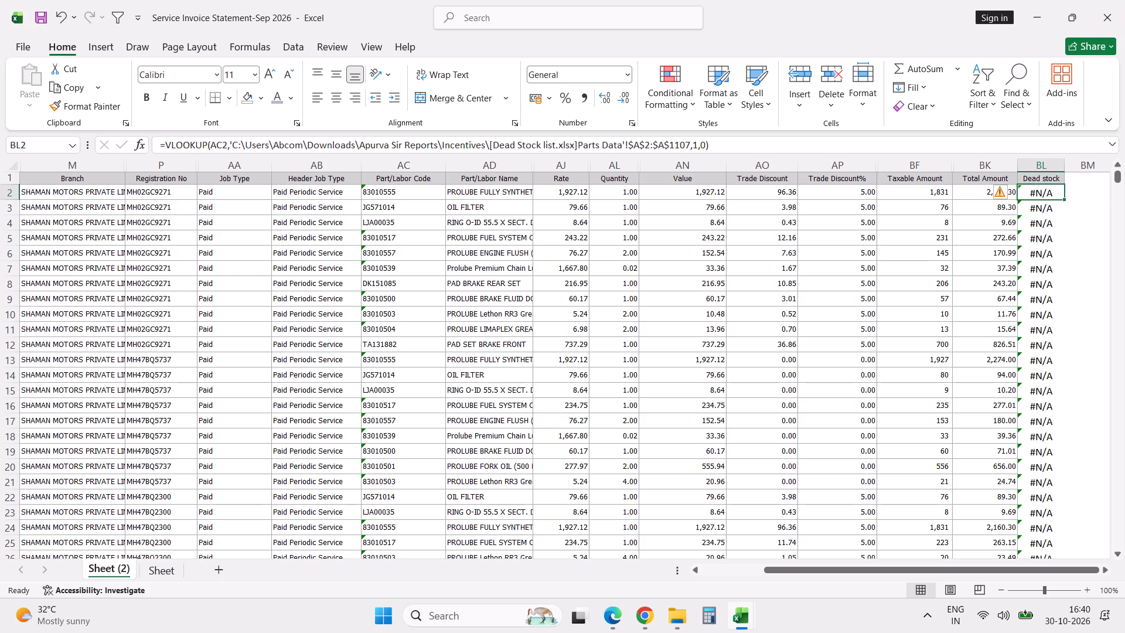
Open the workbook 02_Dead_Stock_12M_05-09-2026 from Downloads > Parts Analysis Reports > Review-Sep.2026.
left_click(675, 616)
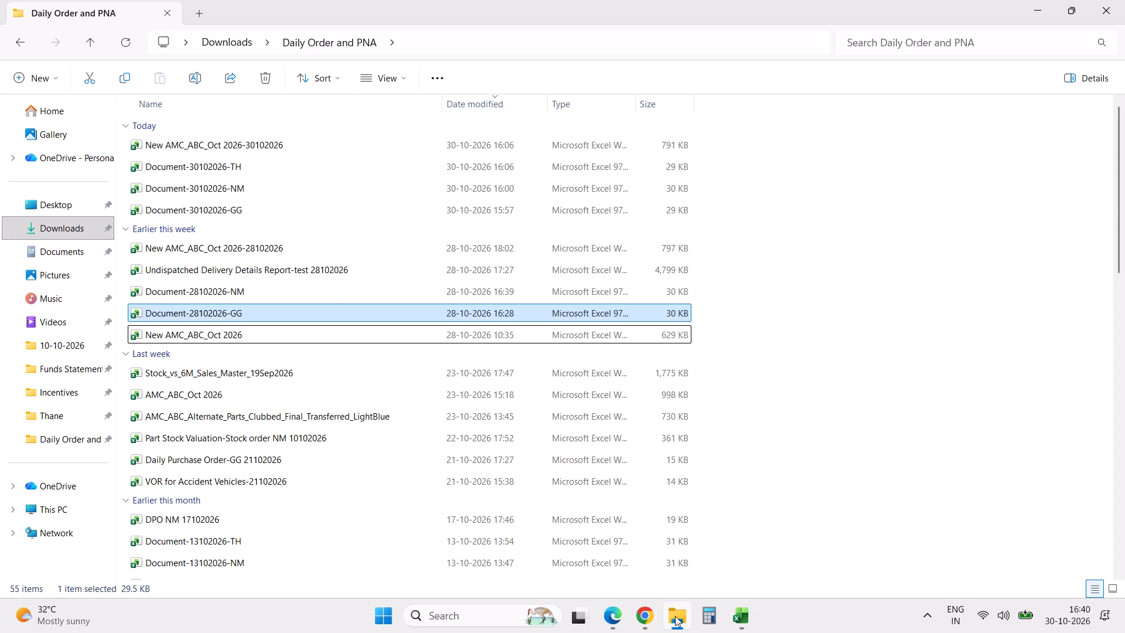
left_click(233, 46)
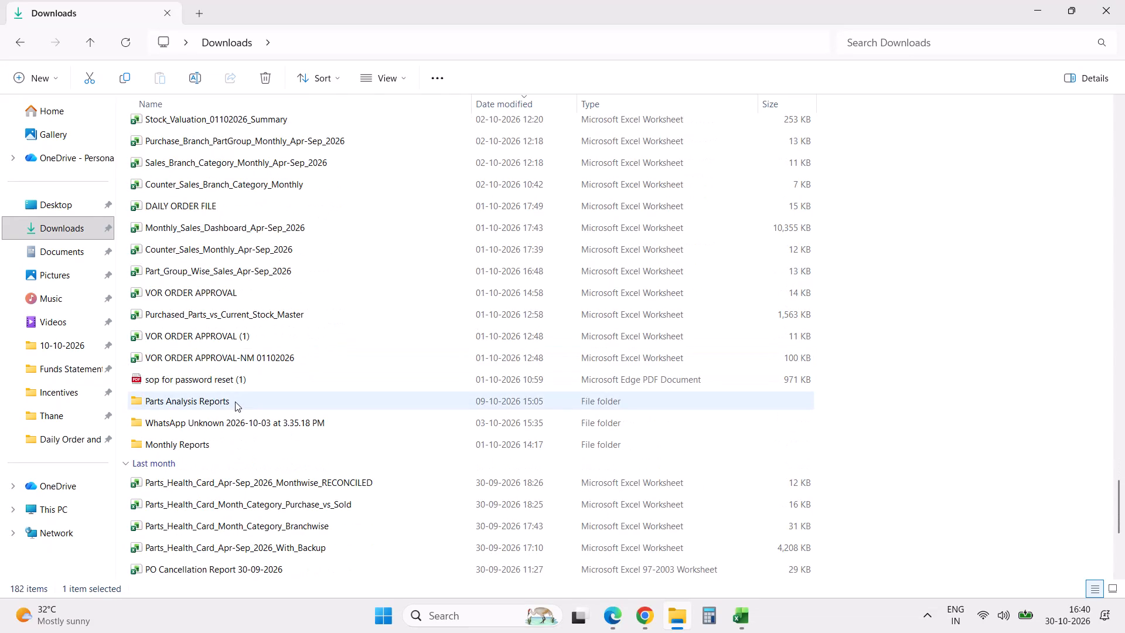
double_click(235, 401)
double_click(218, 147)
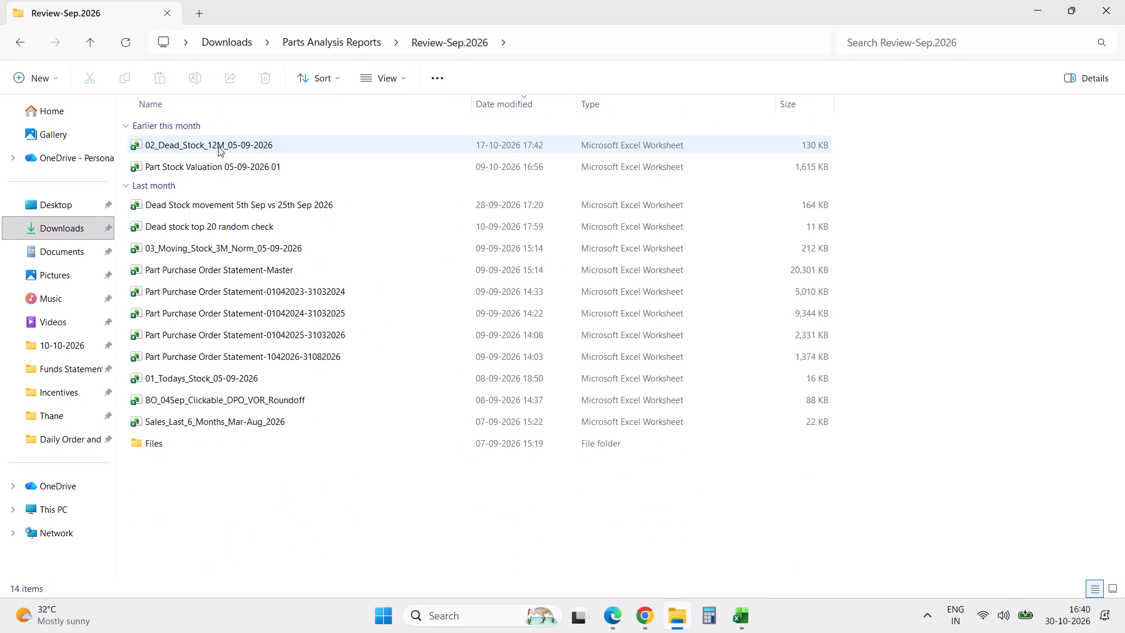
double_click(218, 147)
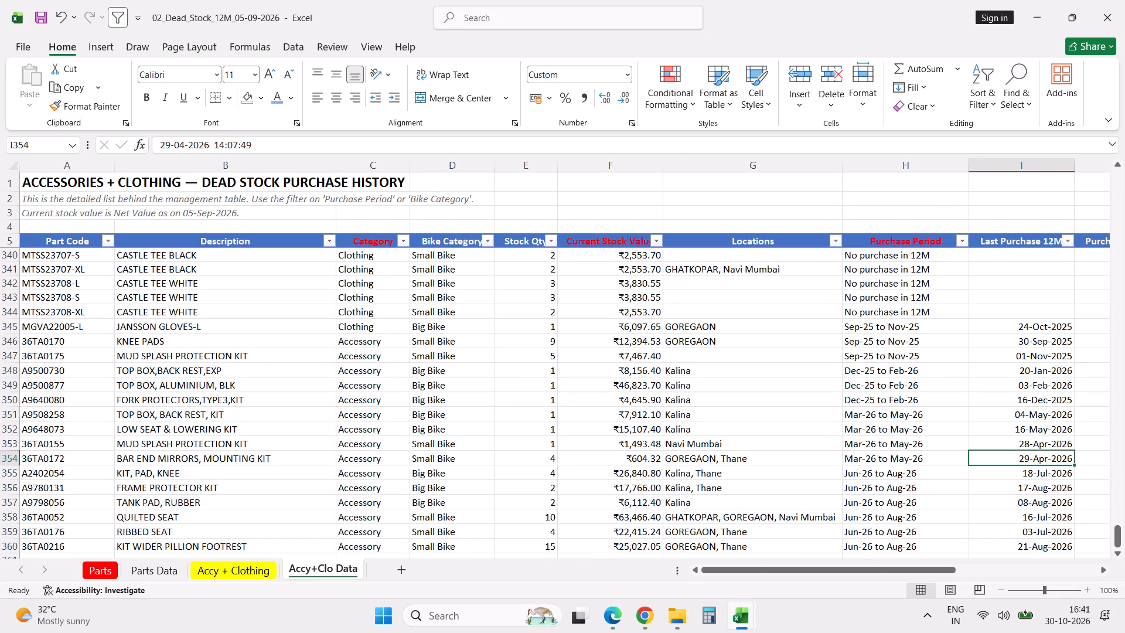
Add a new sheet after Accy+Clo Data and name it "Combined".
left_click(399, 570)
double_click(399, 570)
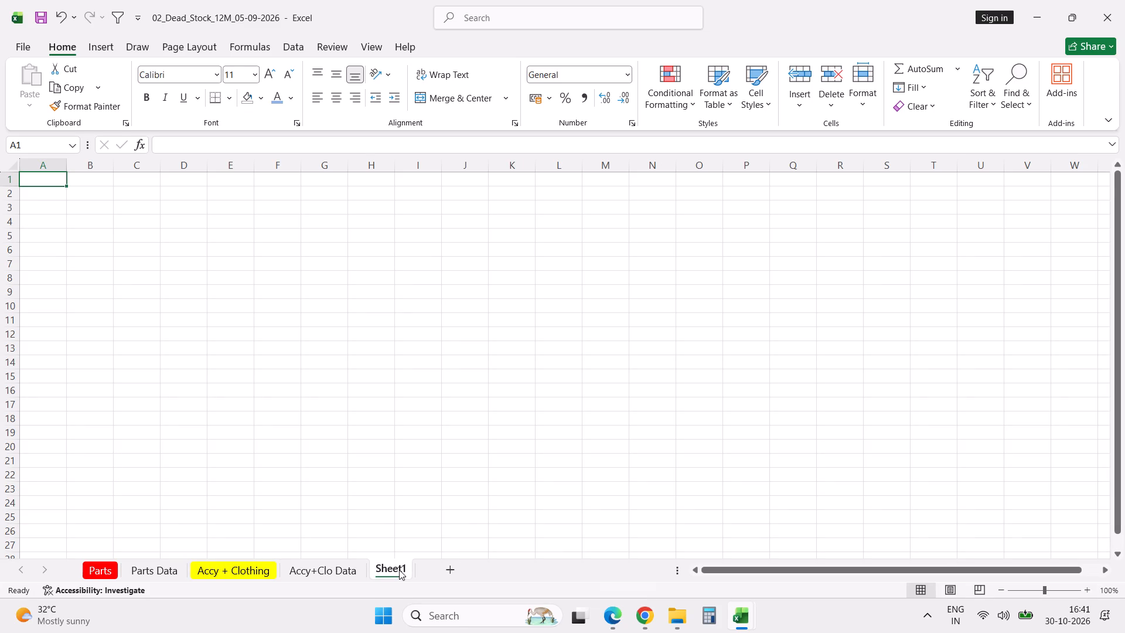
type("Combined")
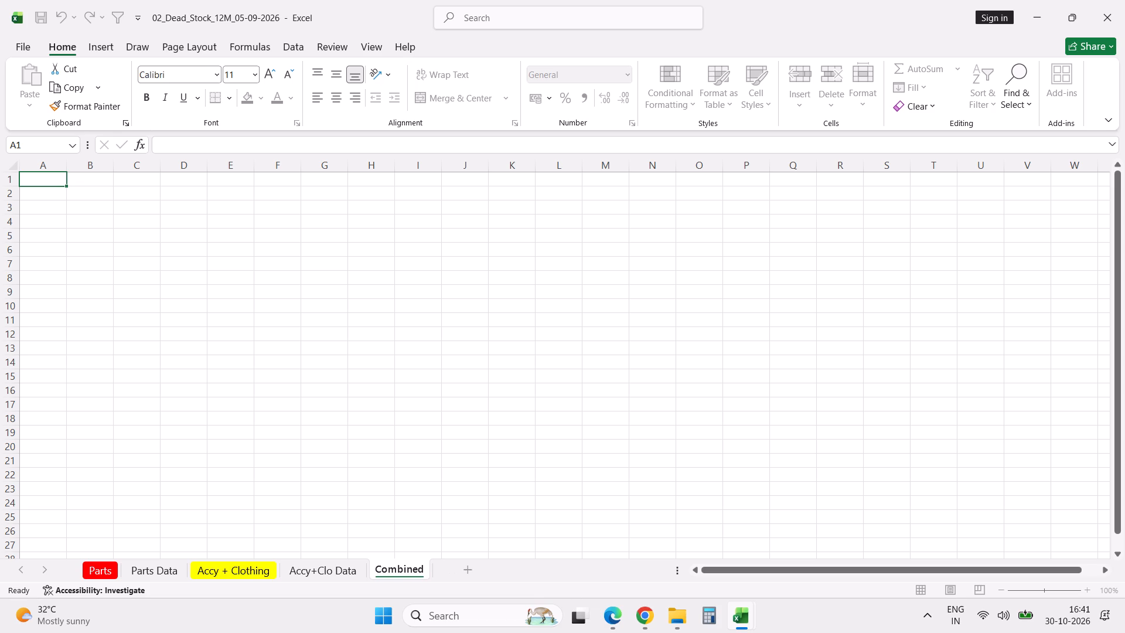
left_click(409, 344)
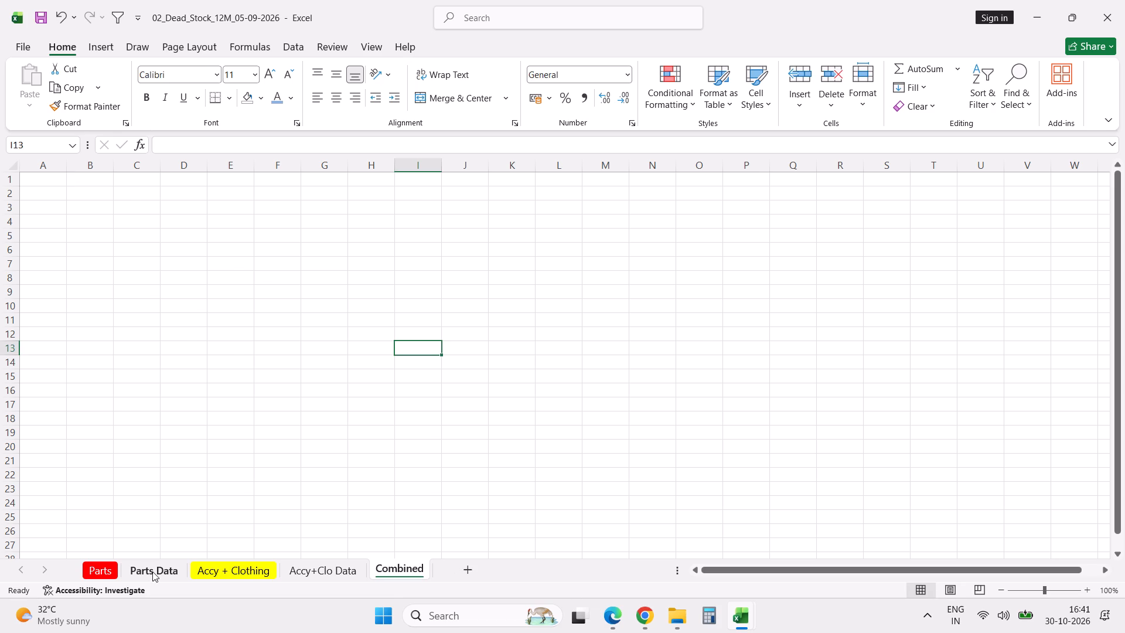
Copy the full Parts Data table, including its header row, into the Combined sheet starting at cell A1.
left_click(152, 571)
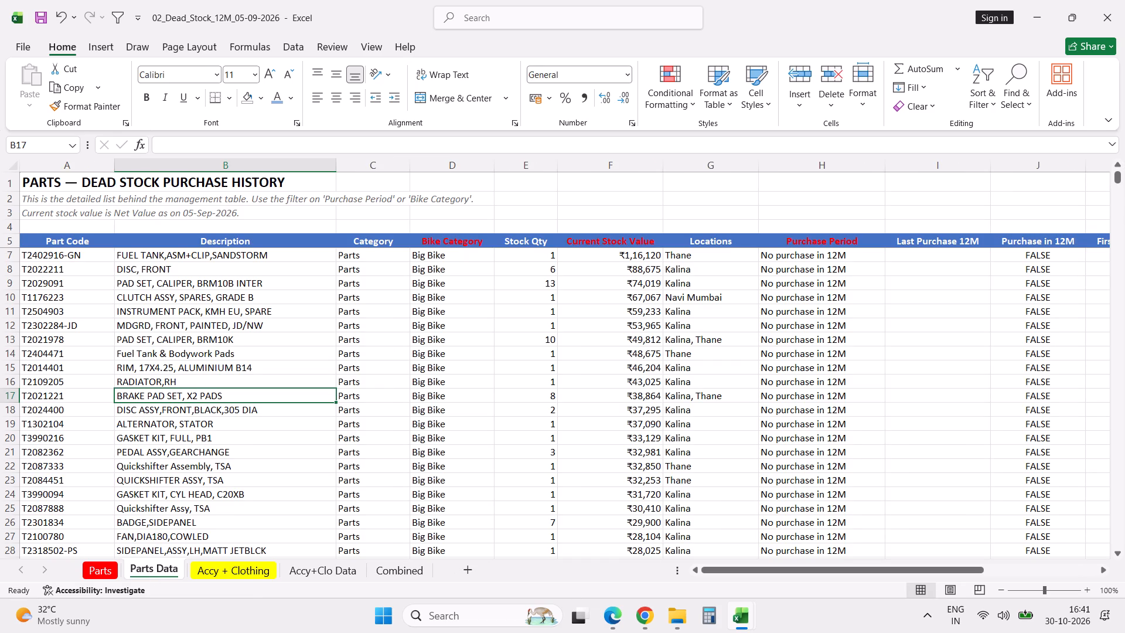
left_click(35, 243)
key("Left")
key("Left")
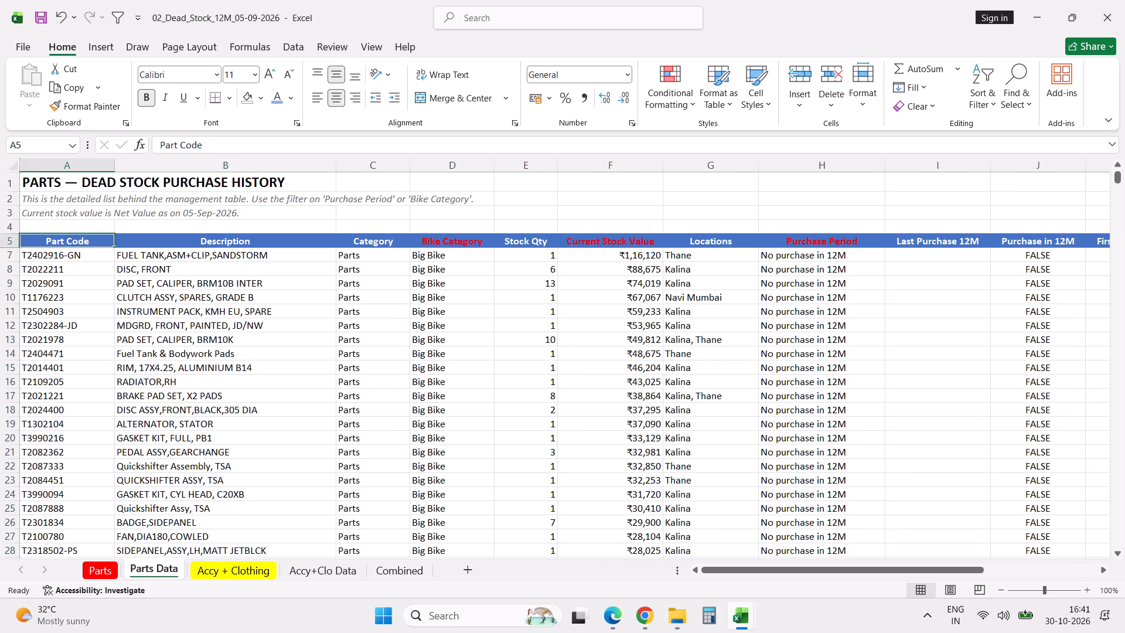
key("ctrl+shift+Right")
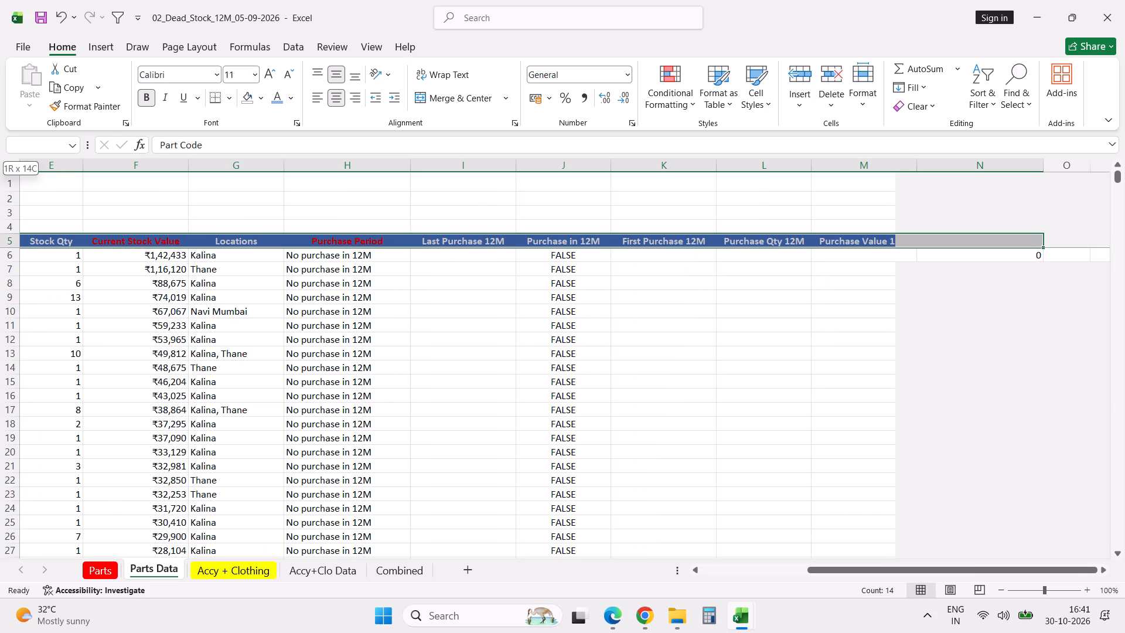
key("ctrl+shift+Down")
key("ctrl+c")
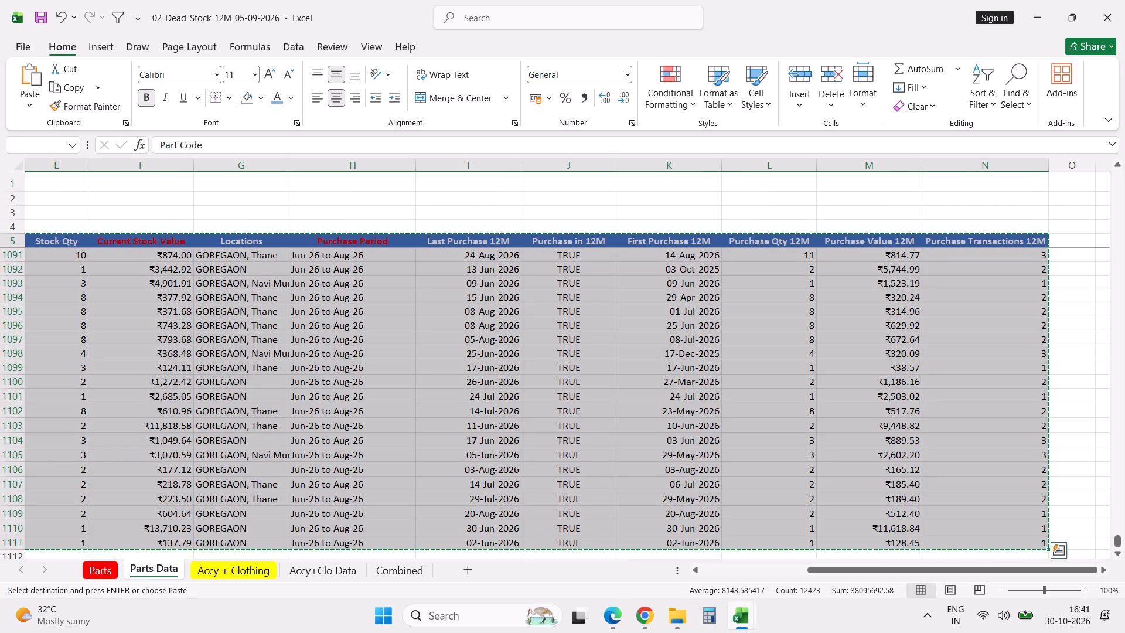
left_click(403, 570)
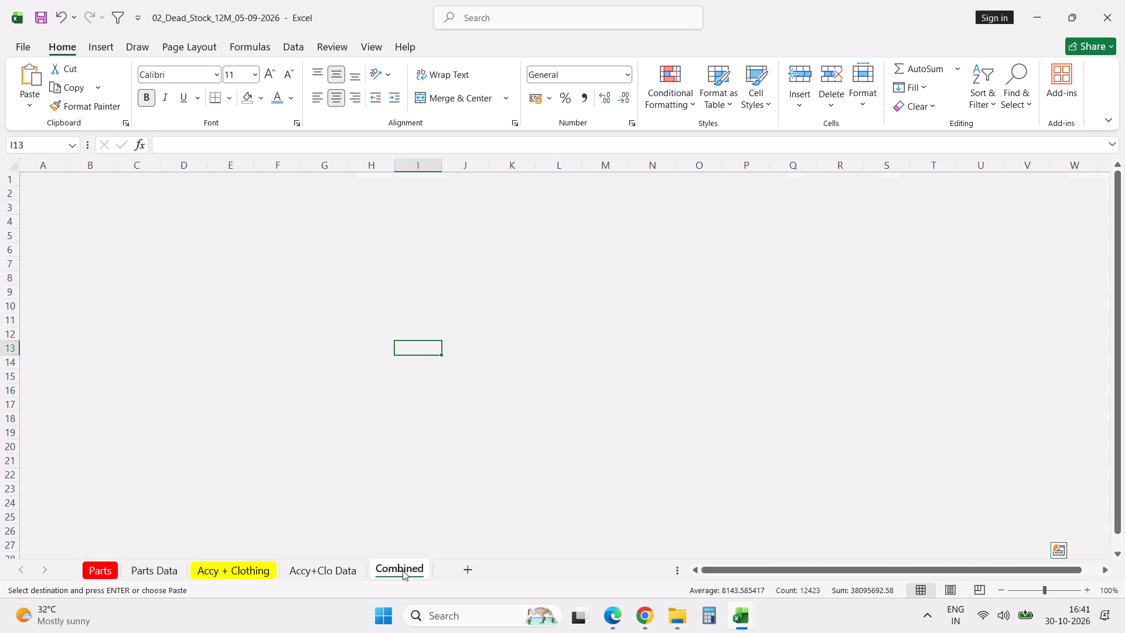
left_click(50, 183)
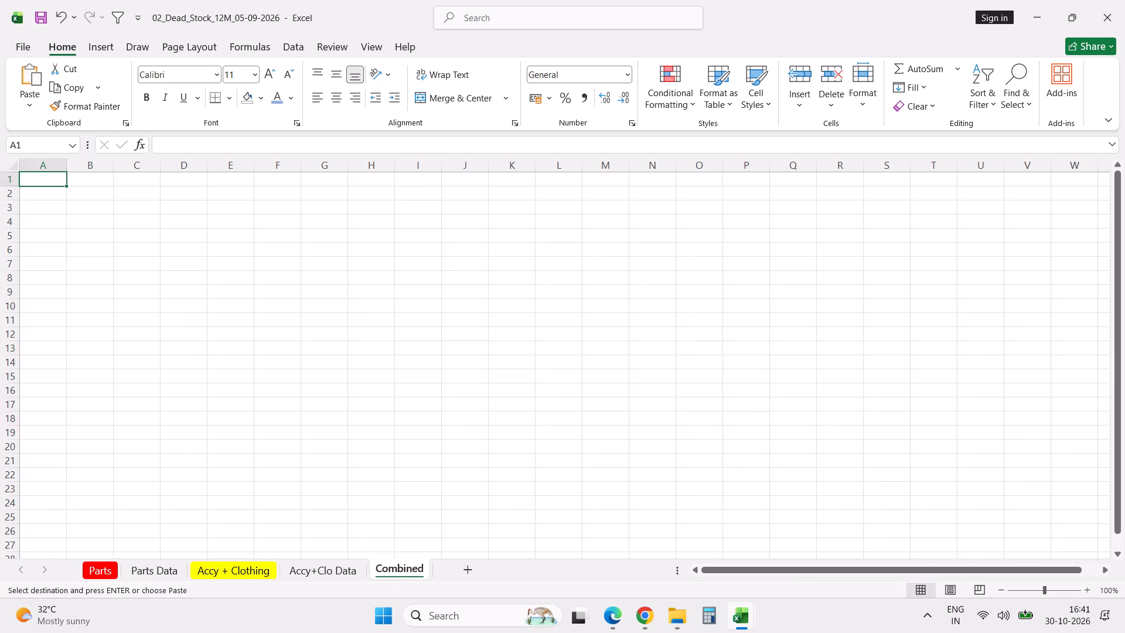
key("ctrl+v")
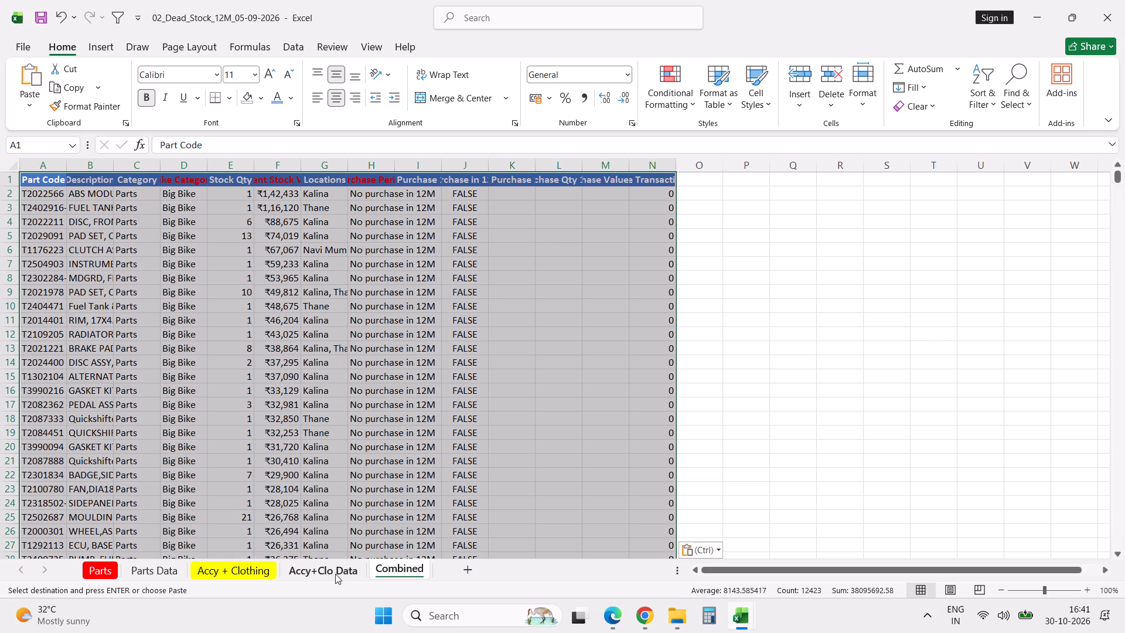
Copy the full Accy+Clo Data table with its header into the Combined sheet, directly below the parts rows at A1108.
left_click(333, 574)
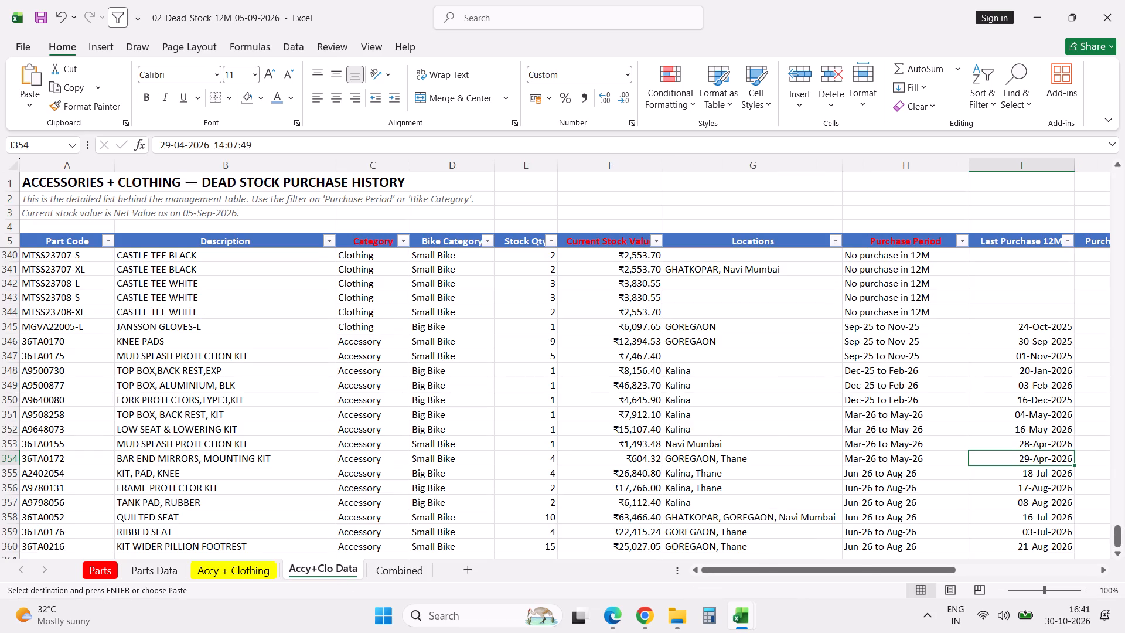
left_click(63, 244)
key("Left")
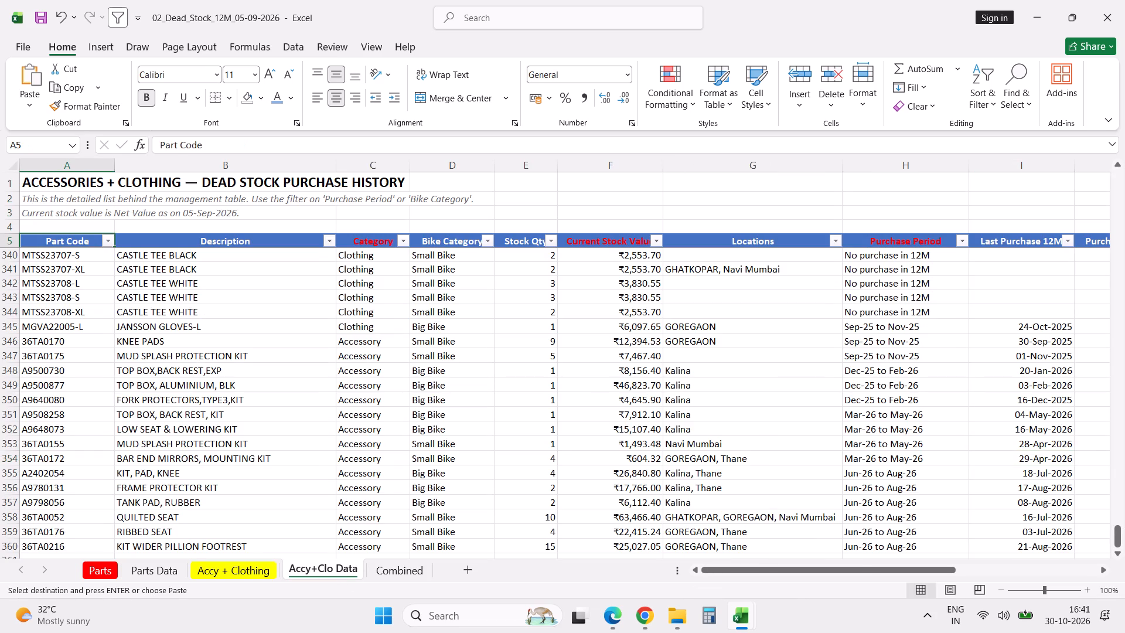
key("Left")
key("ctrl+shift+Right")
key("ctrl+shift+Down")
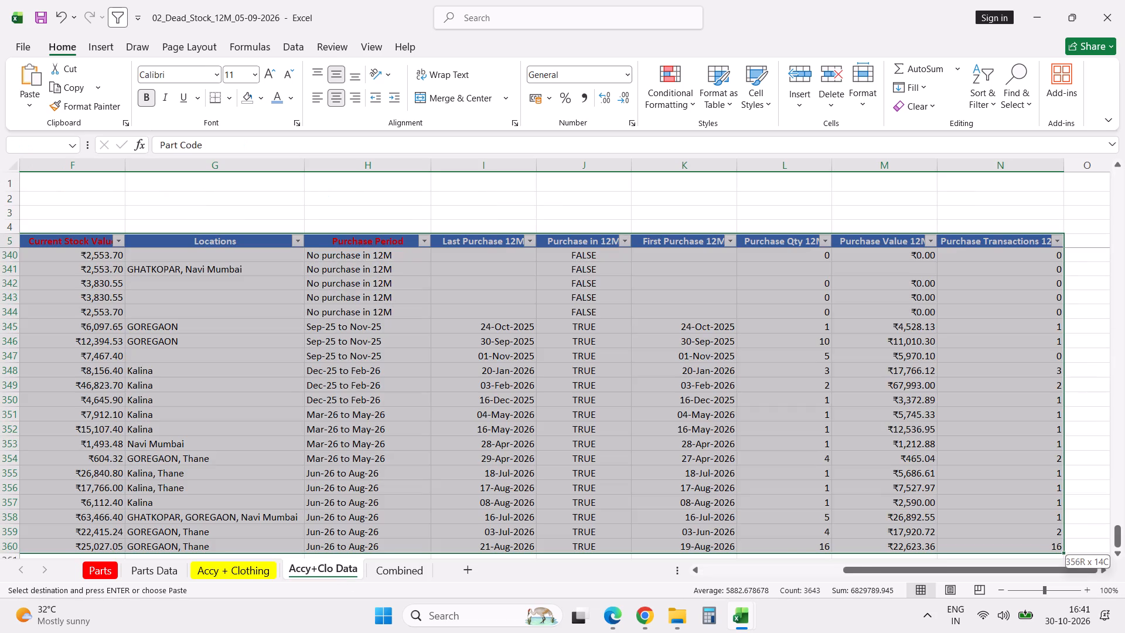
key("ctrl+c")
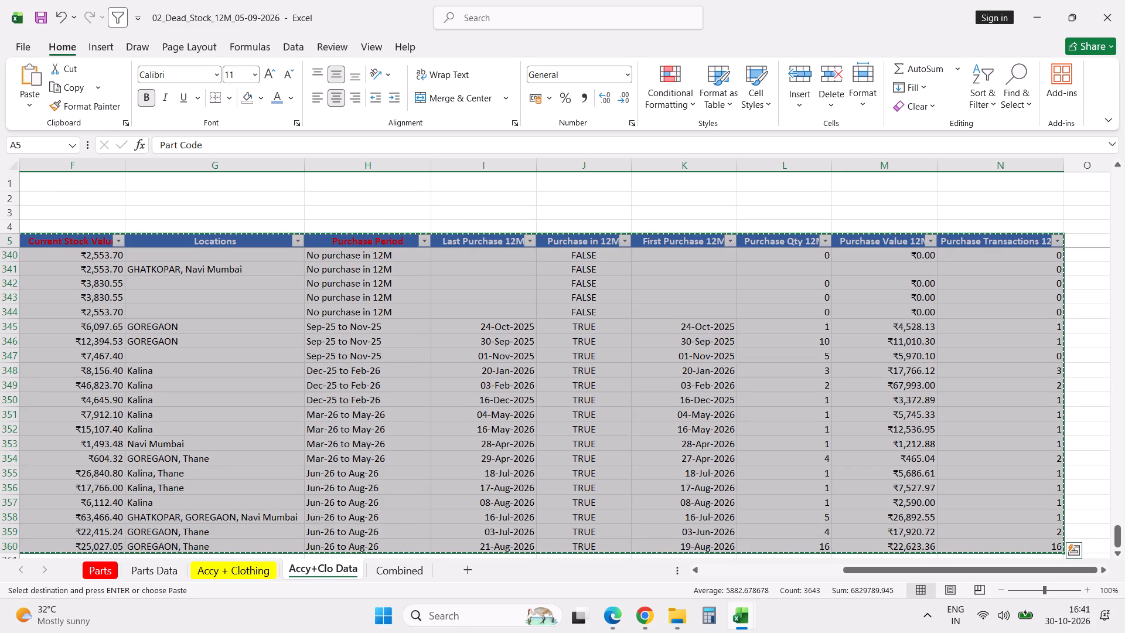
left_click(397, 571)
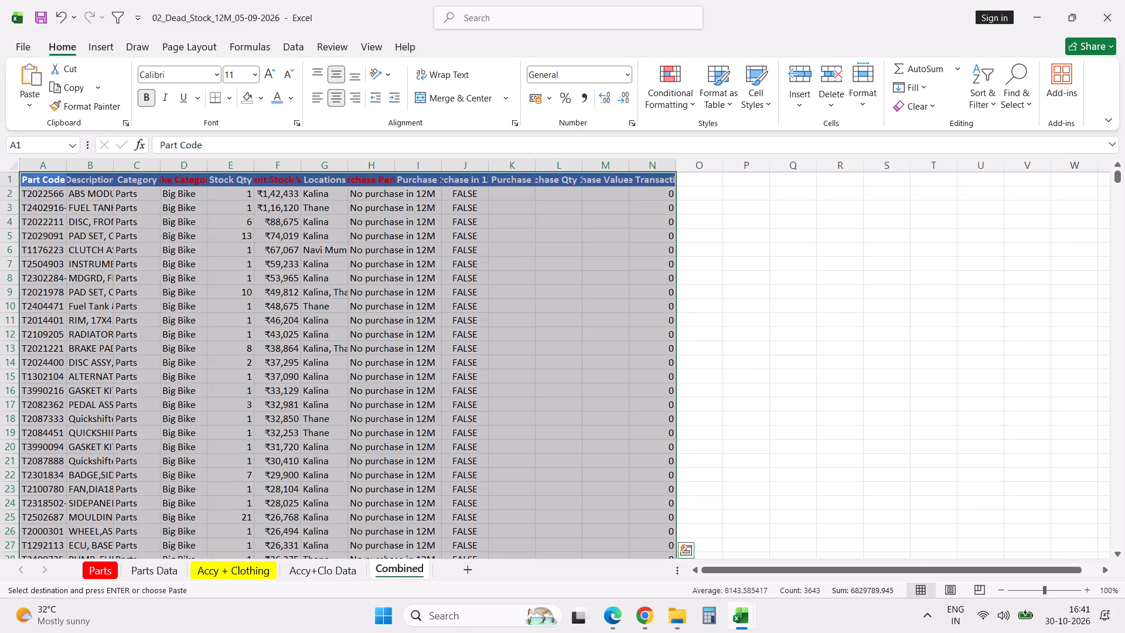
left_click(66, 417)
key("ctrl+Down")
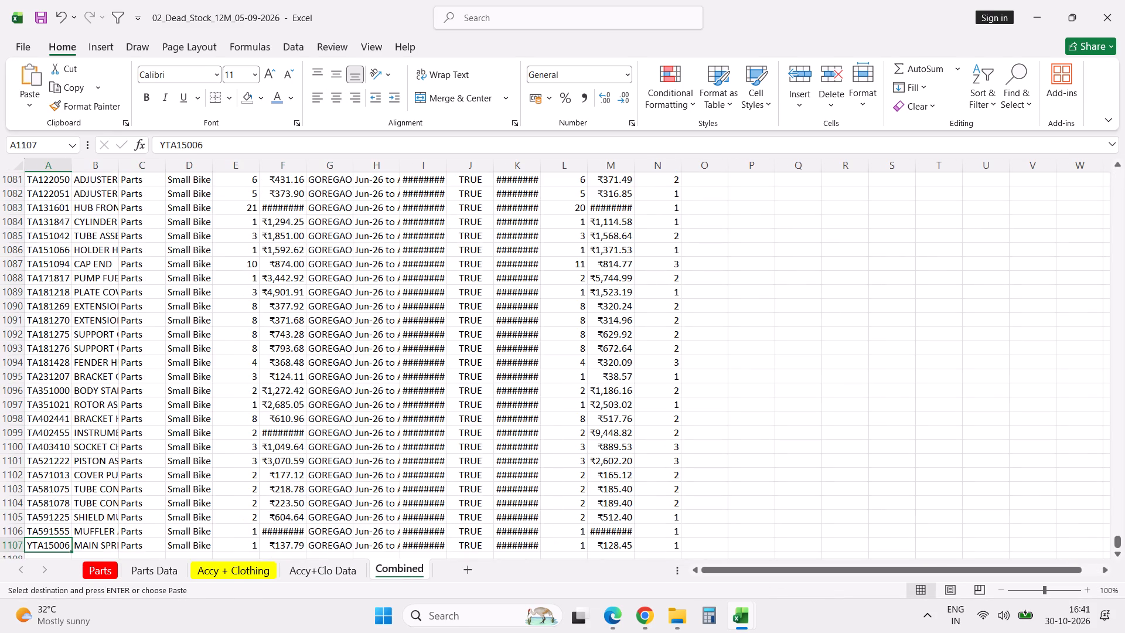
key("Down")
key("Return")
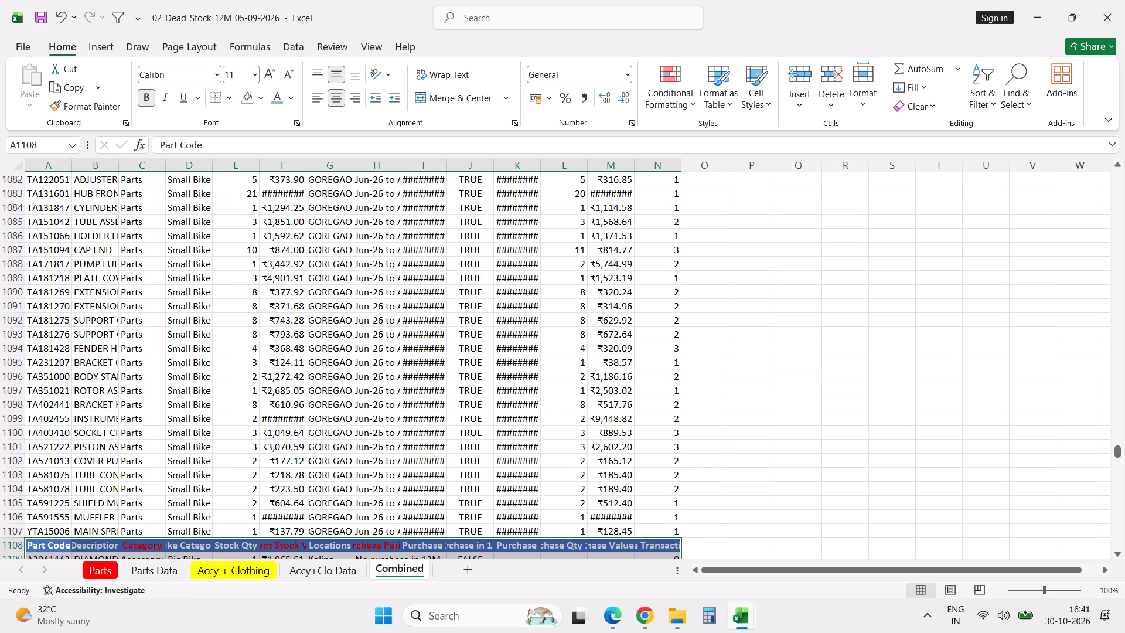
scroll(146, 309, "down", 2)
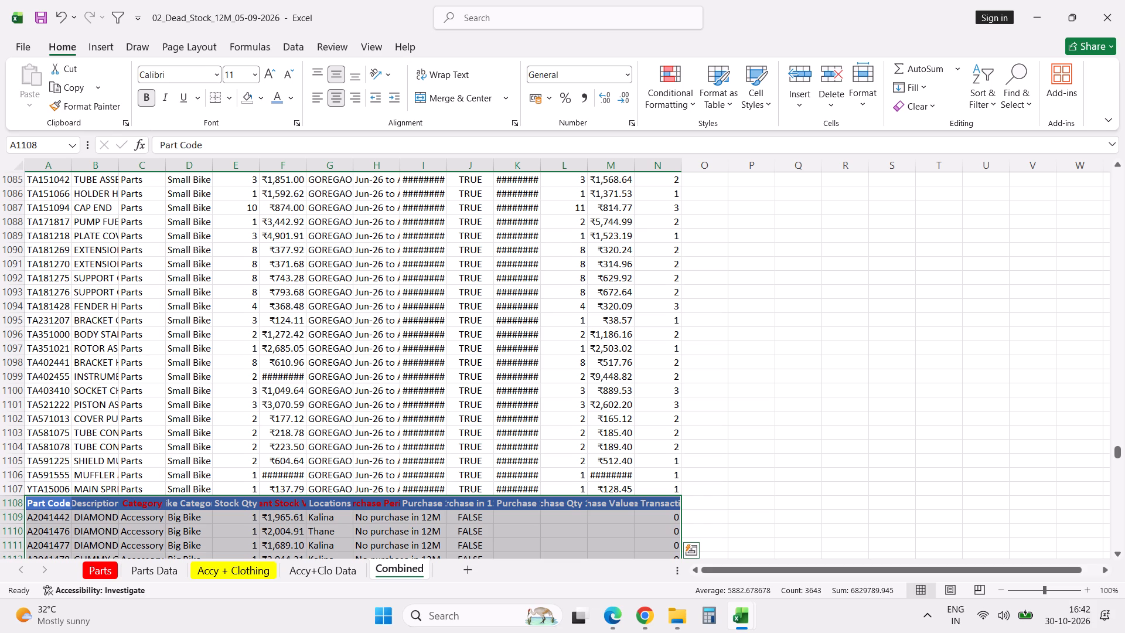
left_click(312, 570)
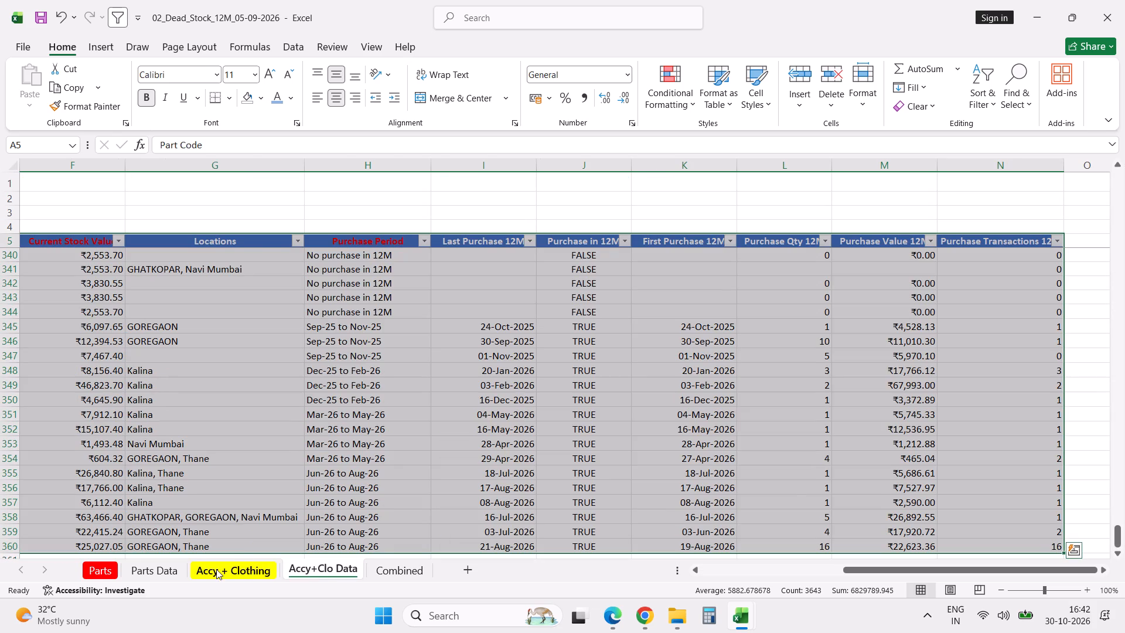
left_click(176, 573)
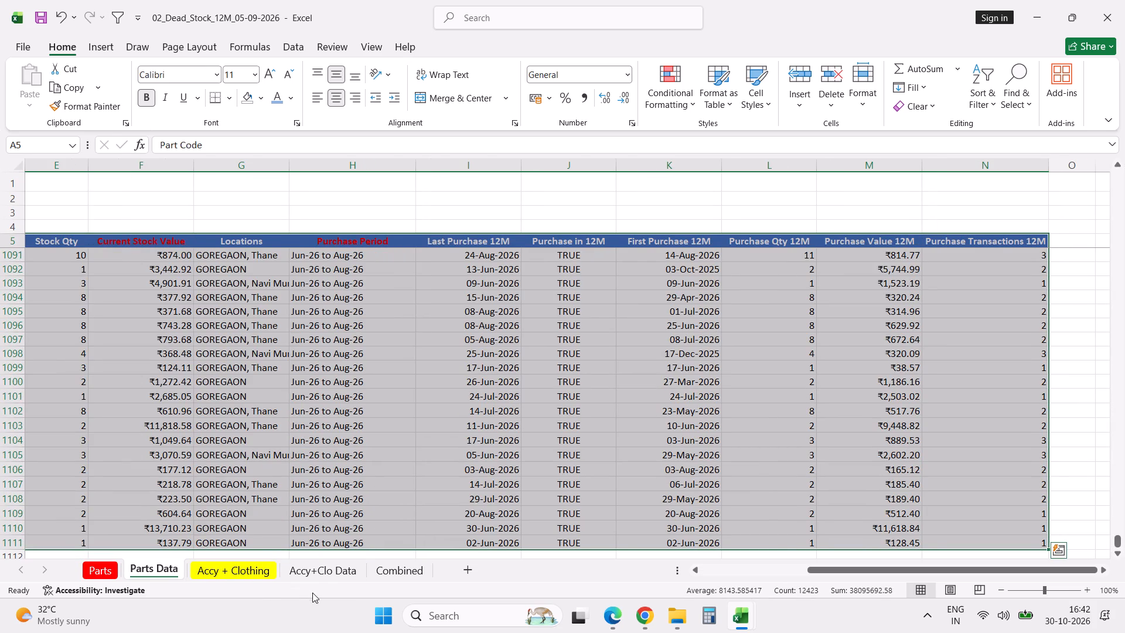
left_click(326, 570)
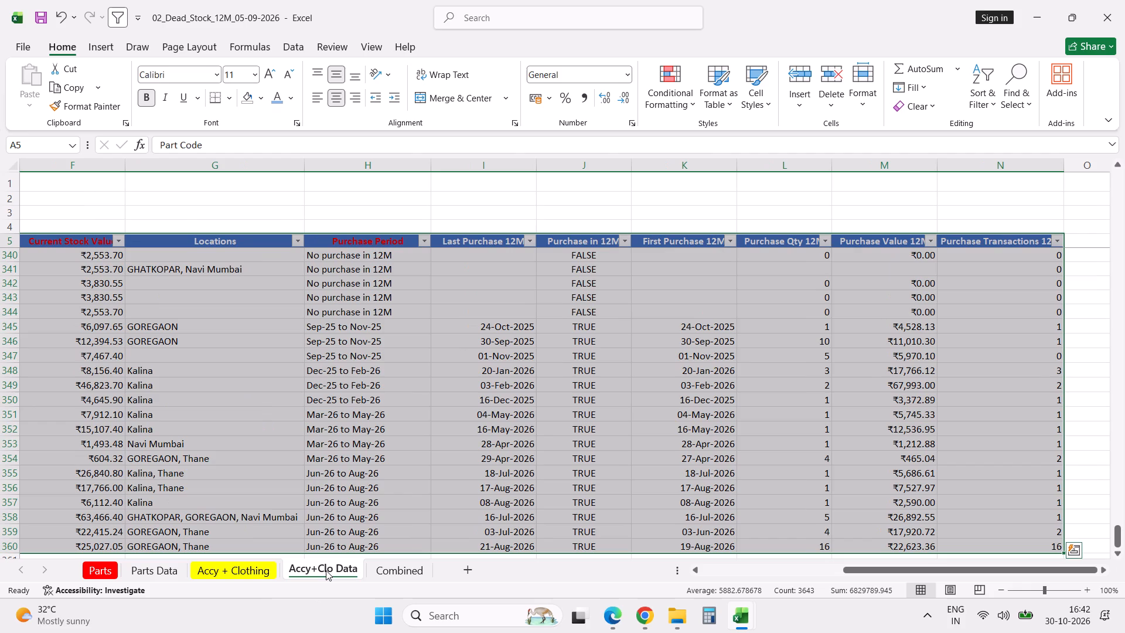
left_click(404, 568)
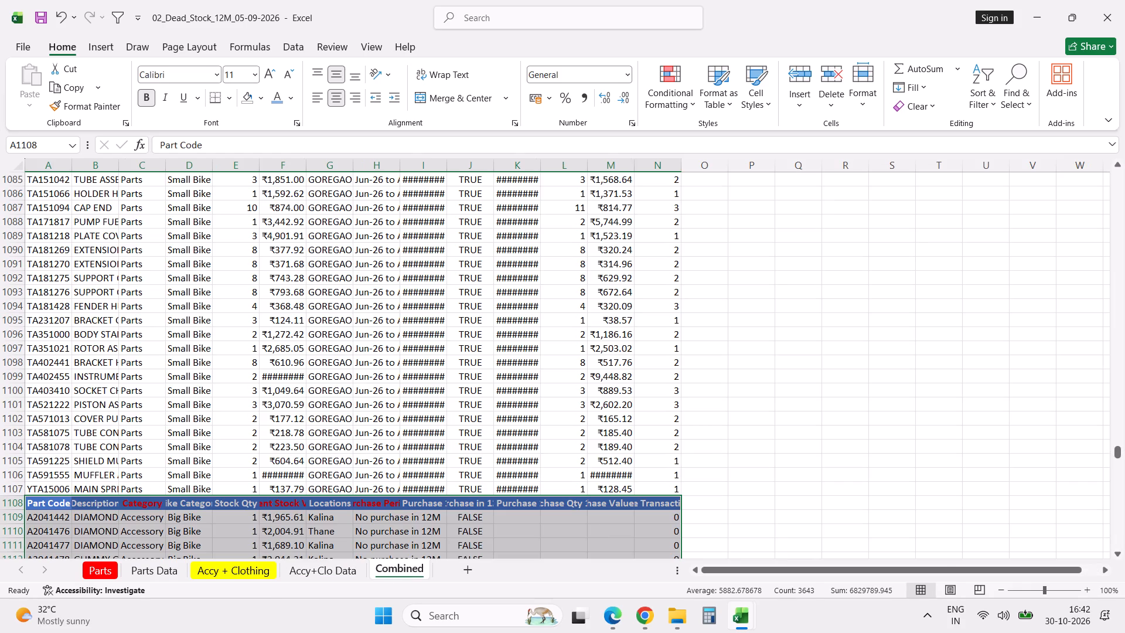
Add filters to the Combined sheet's header row and filter the Part Code column by the search text "co".
left_click(64, 418)
key("ctrl+Up")
type("dff")
left_click(60, 181)
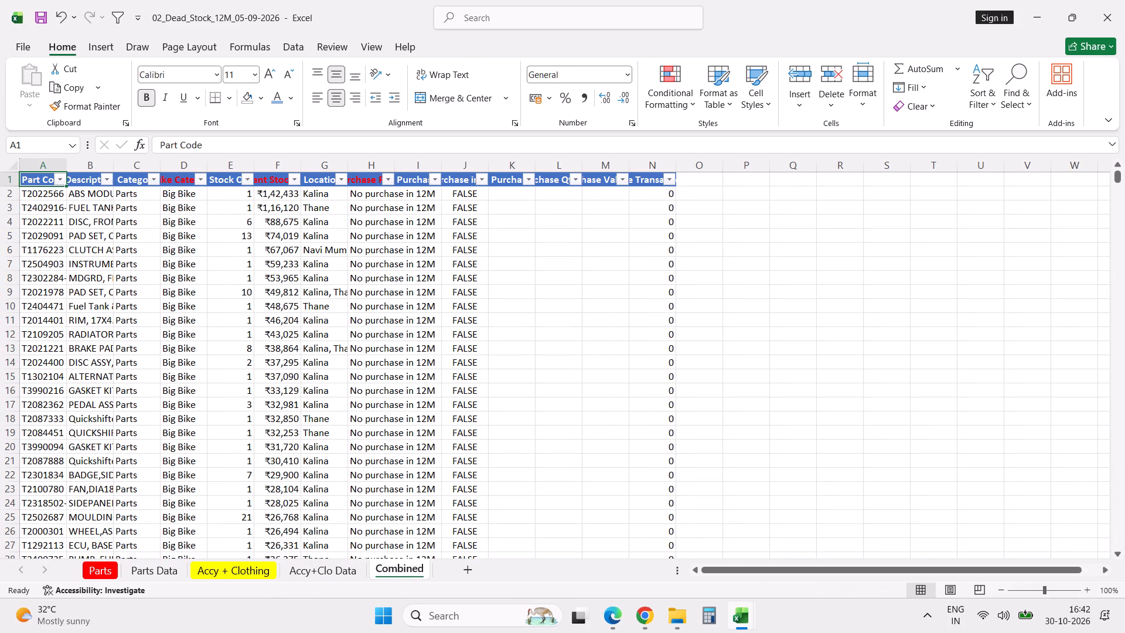
left_click(90, 351)
type("co")
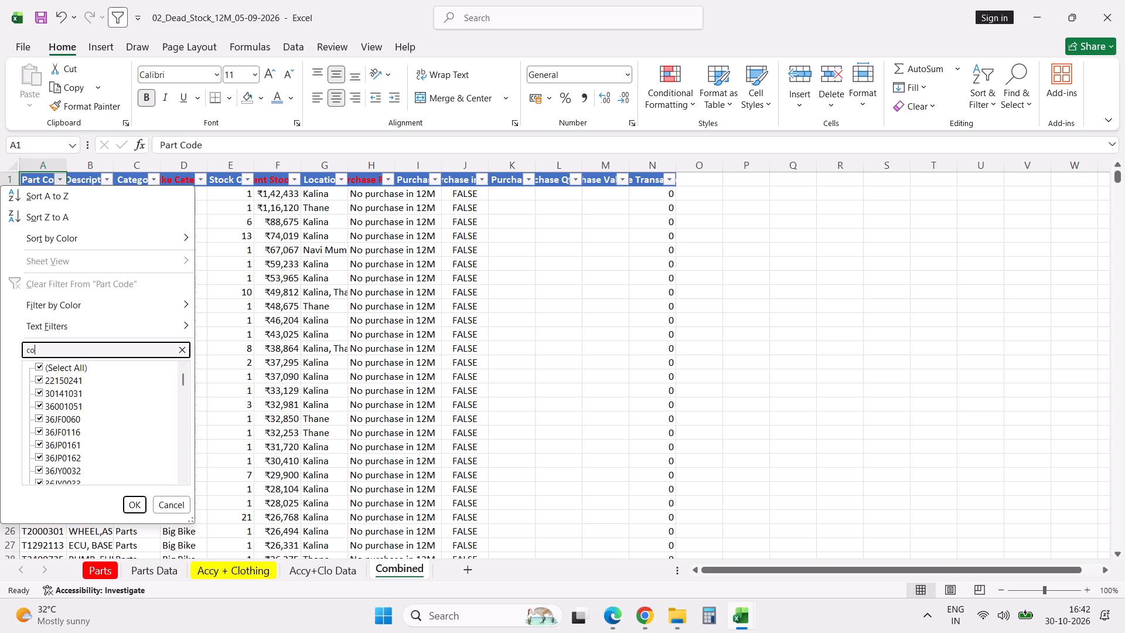
key("Return")
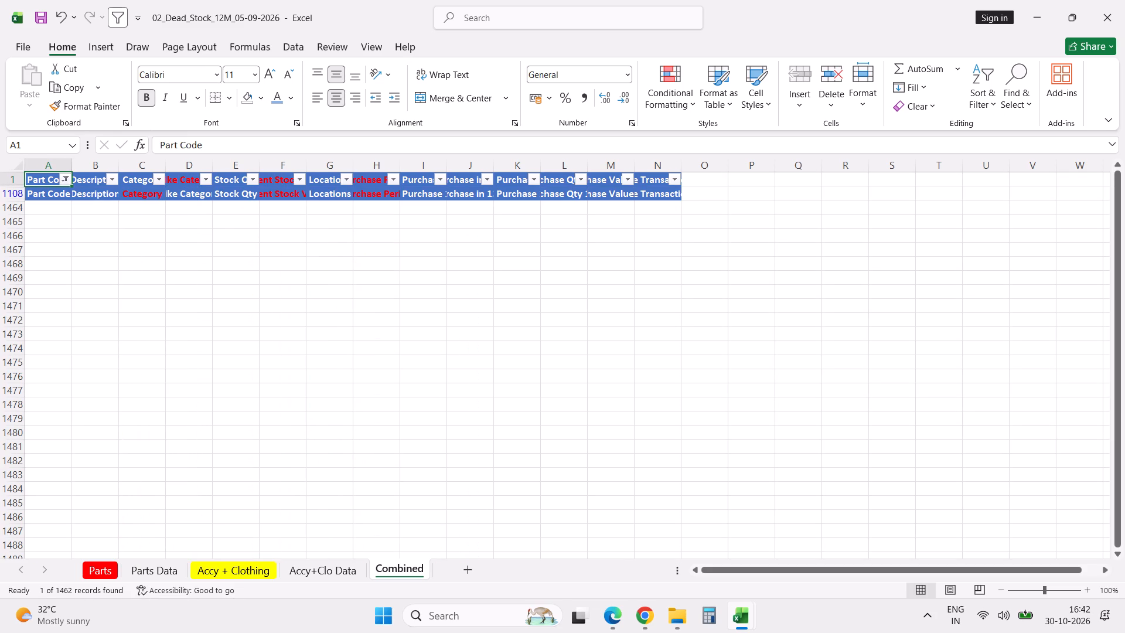
Auto-fit the widths of columns A to H, Part Code through Purchase Period, in the Combined sheet.
double_click(74, 165)
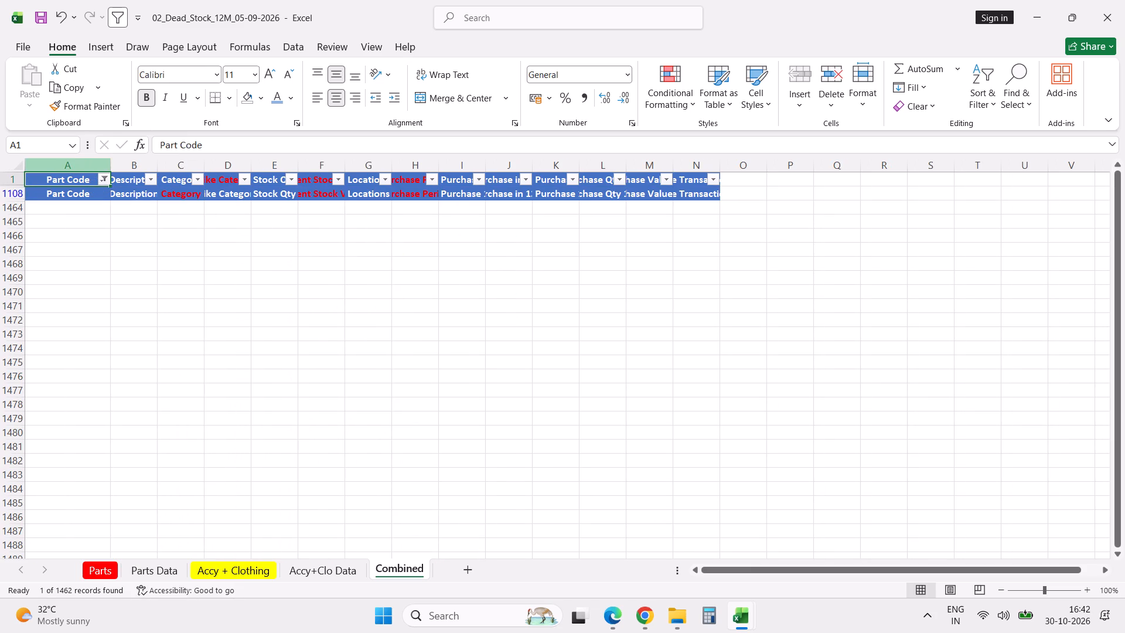
double_click(157, 167)
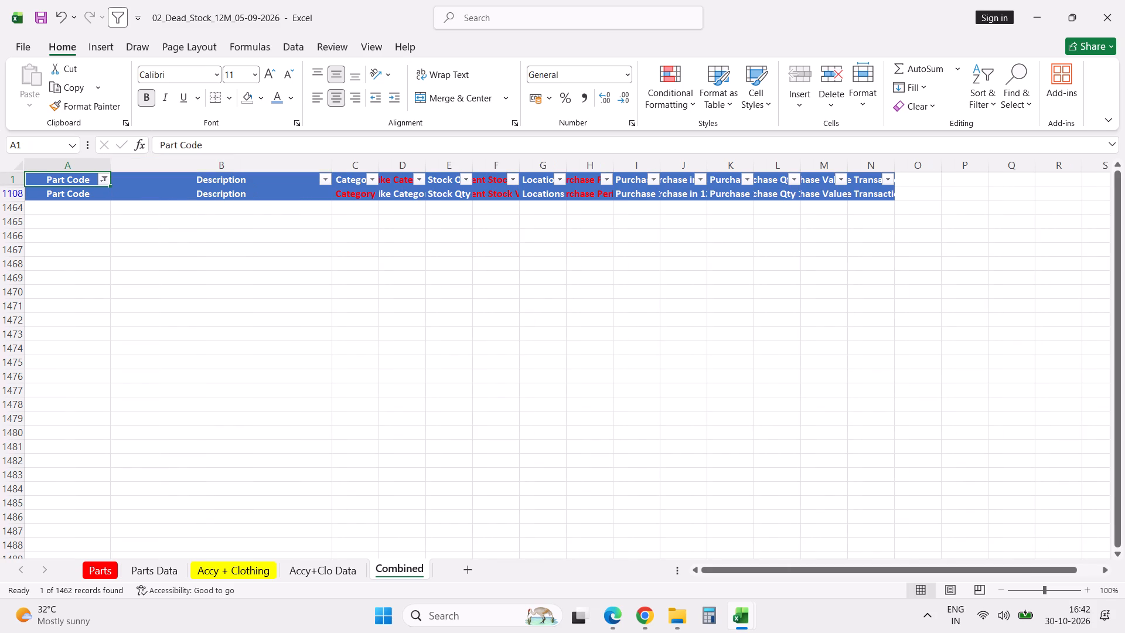
double_click(380, 165)
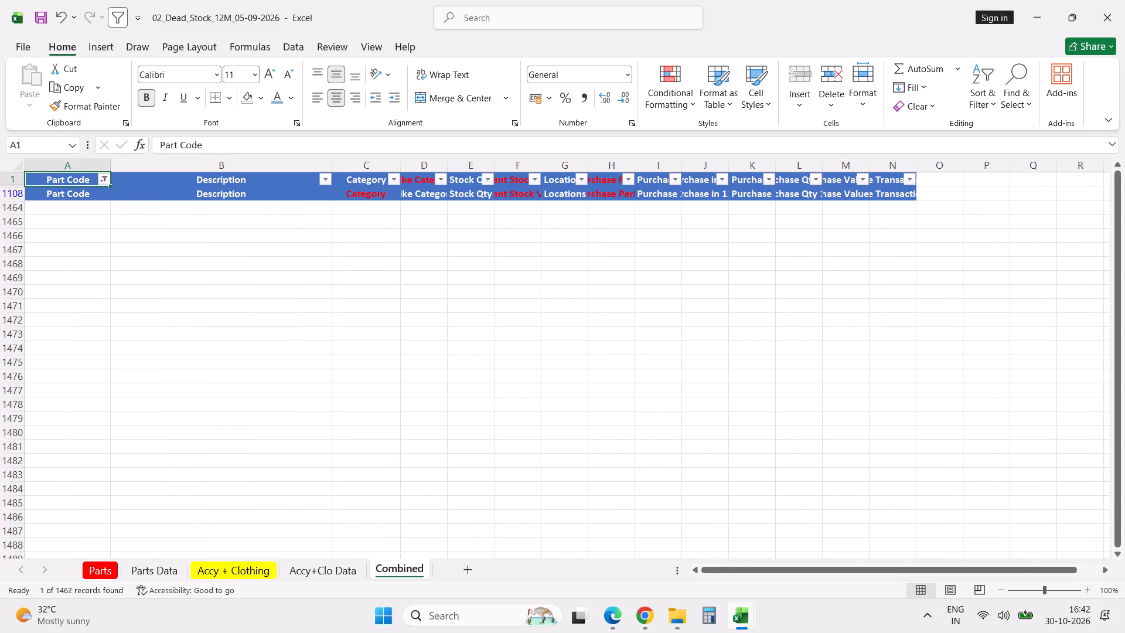
double_click(446, 164)
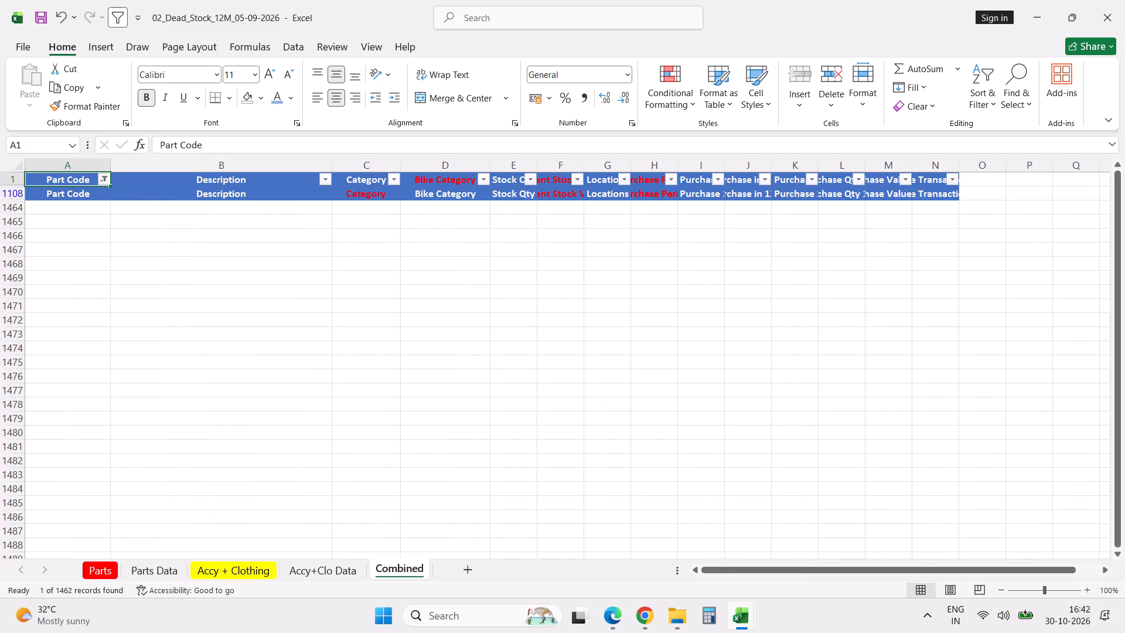
double_click(537, 163)
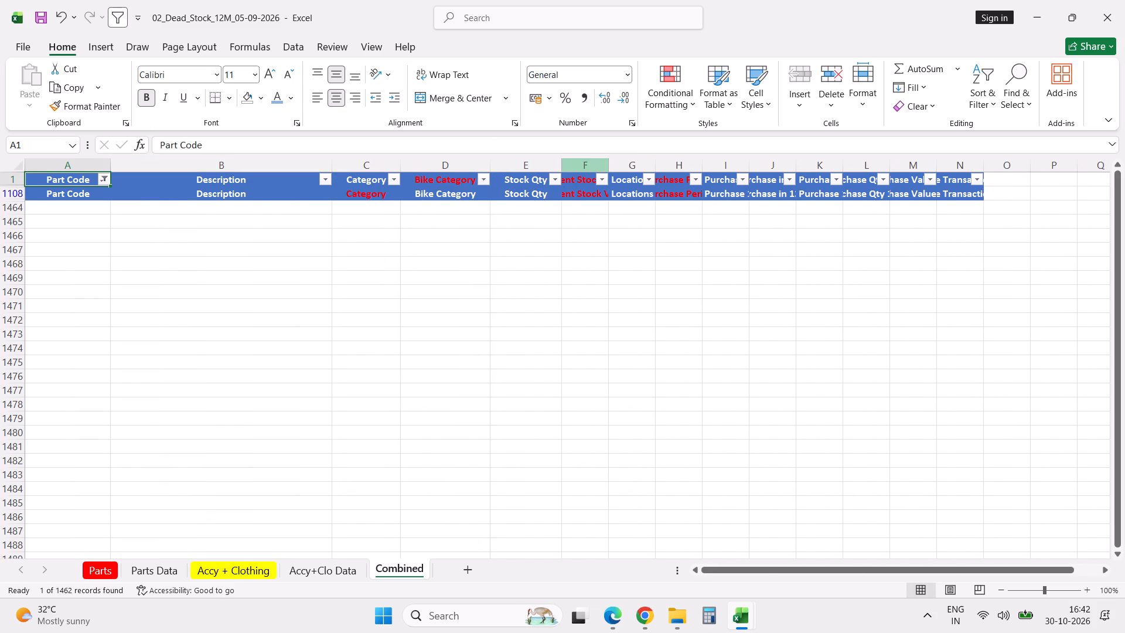
double_click(609, 164)
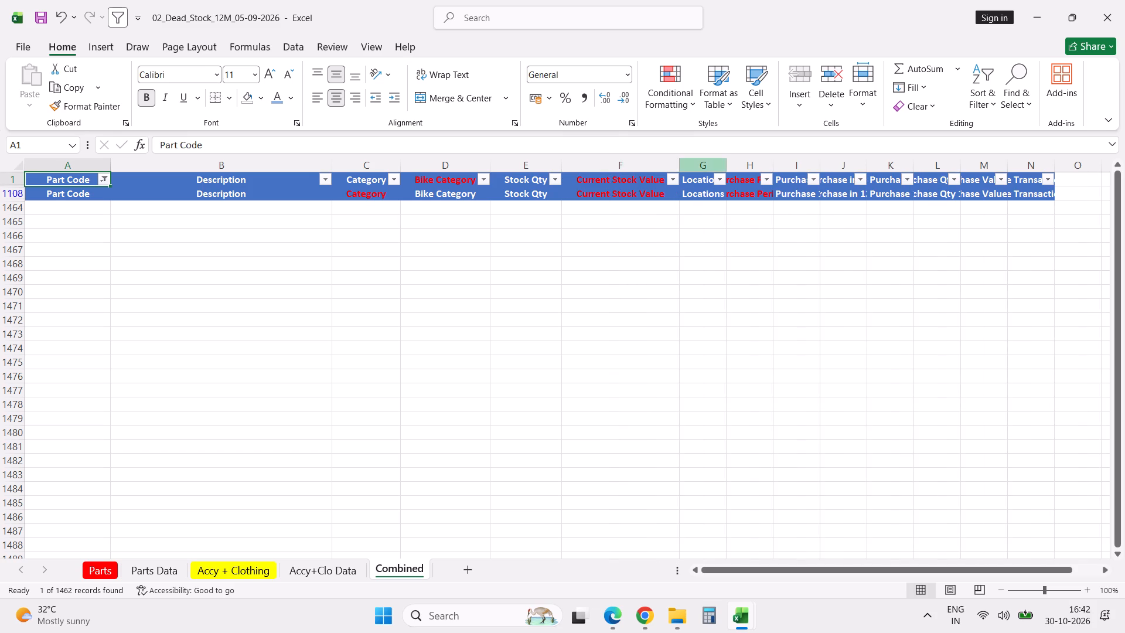
double_click(729, 165)
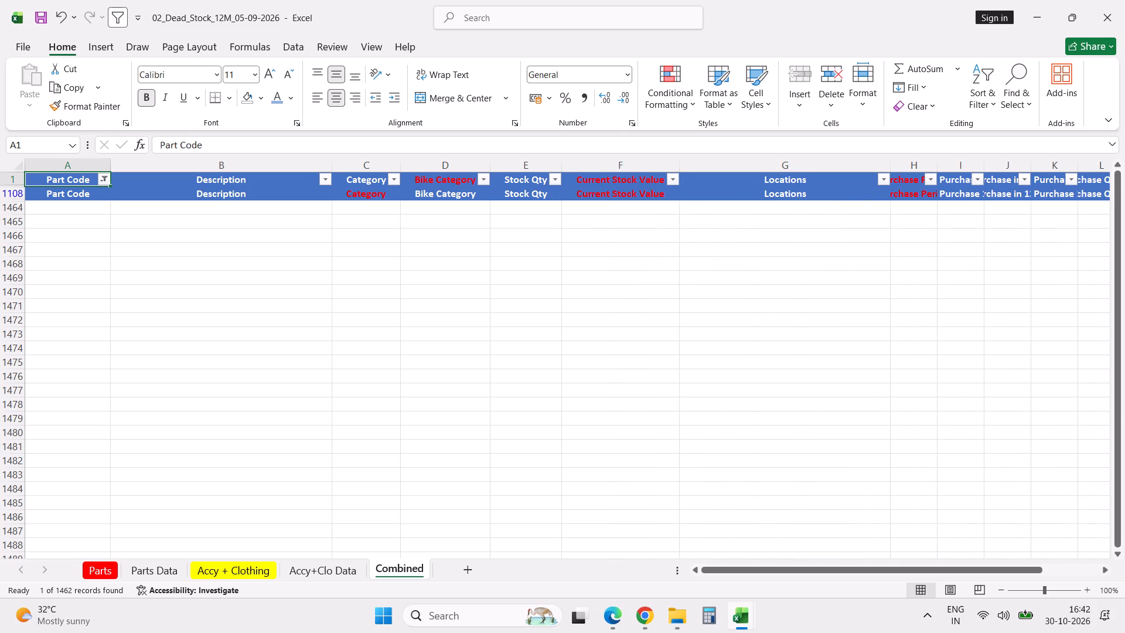
double_click(936, 164)
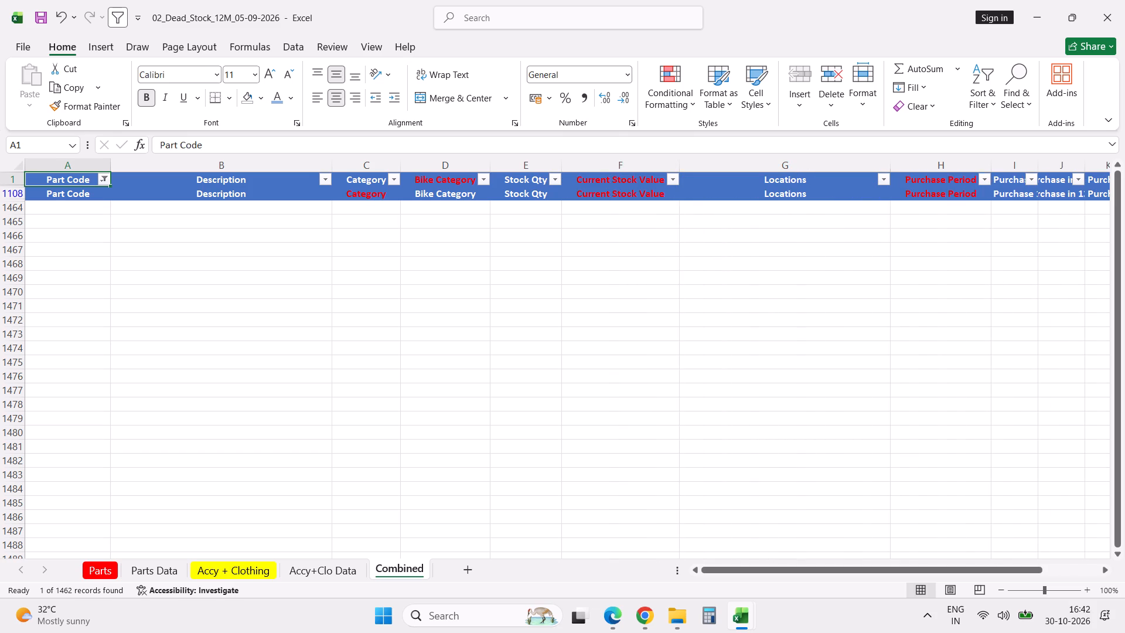
Auto-fit the widths of columns I to N, Last Purchase 12M through Purchase Transactions 12M, in the Combined sheet.
left_click(926, 377)
key("Right")
key("Right")
key("Right")
key("Right")
key("Right")
key("Right")
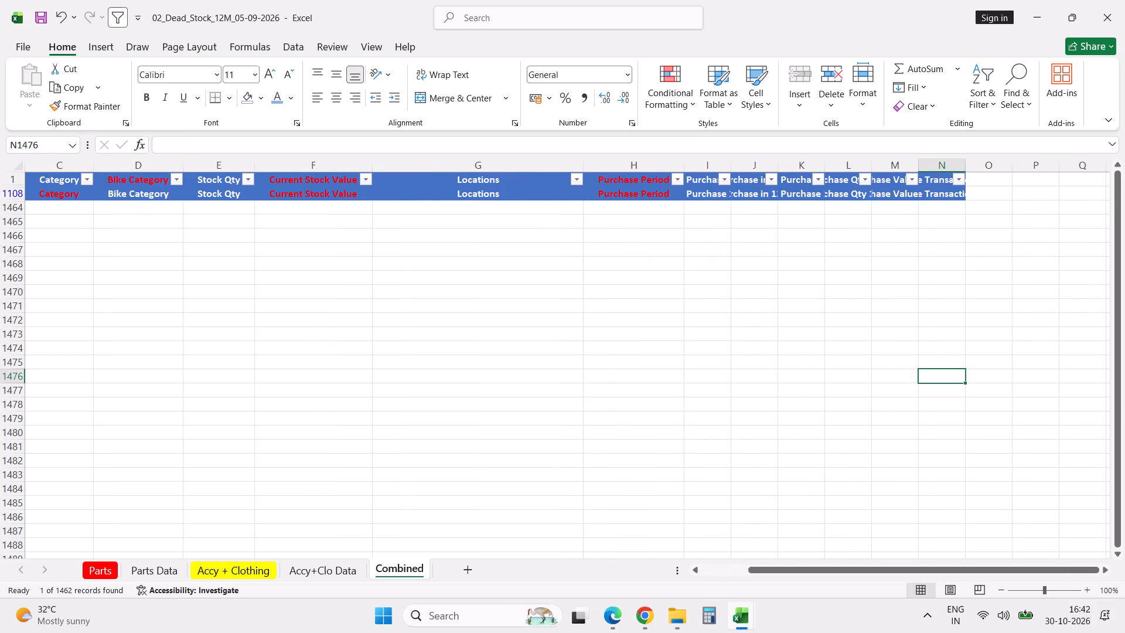
double_click(731, 166)
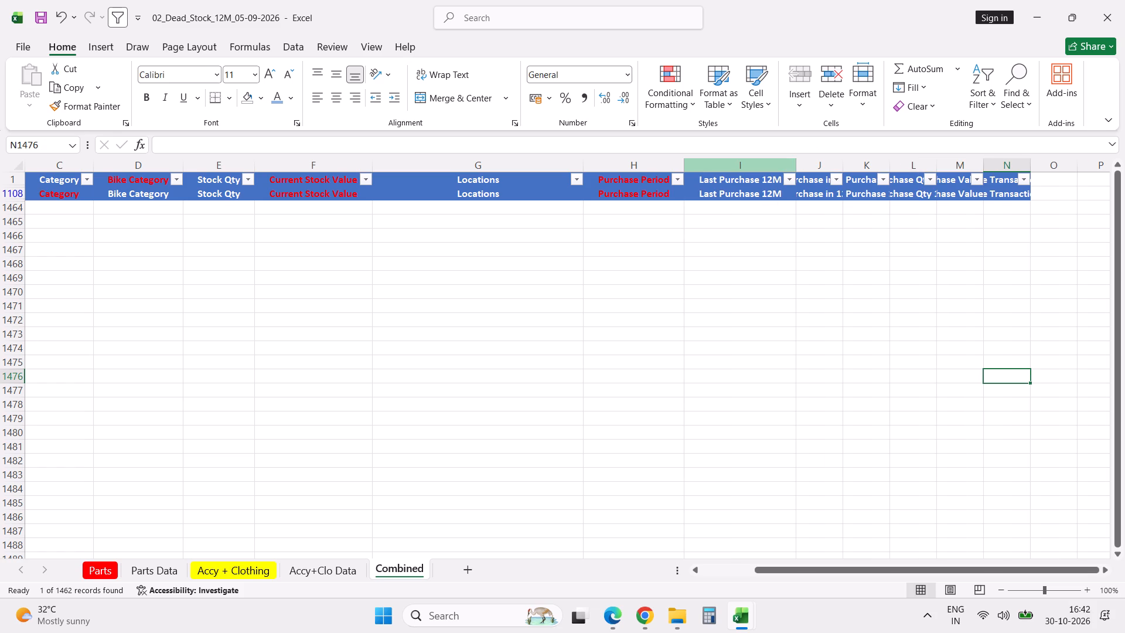
double_click(845, 164)
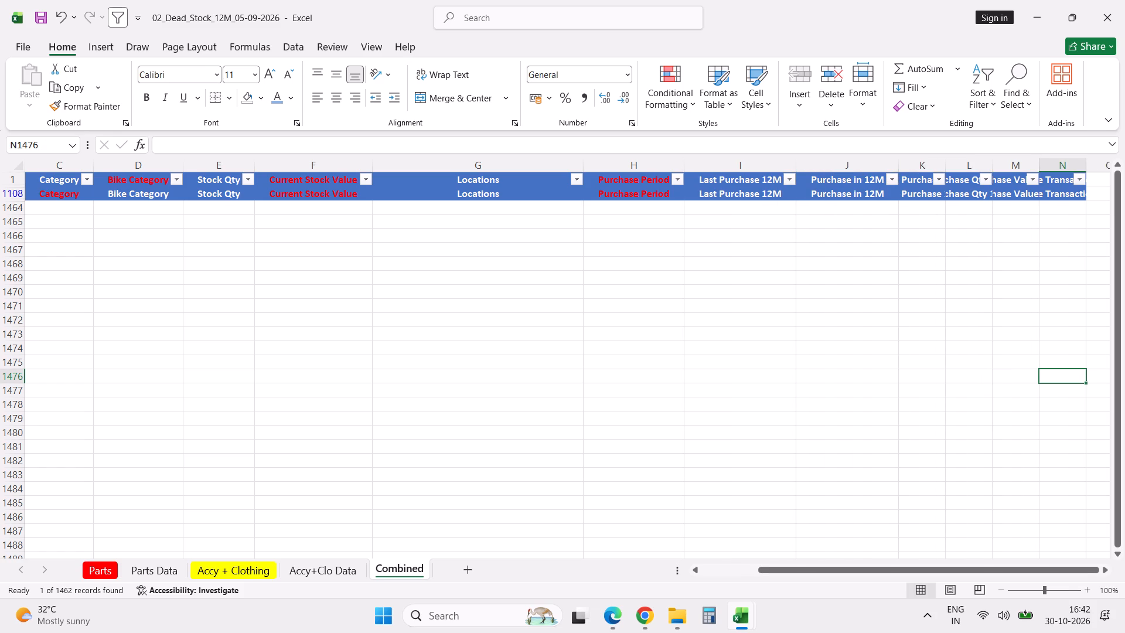
double_click(947, 165)
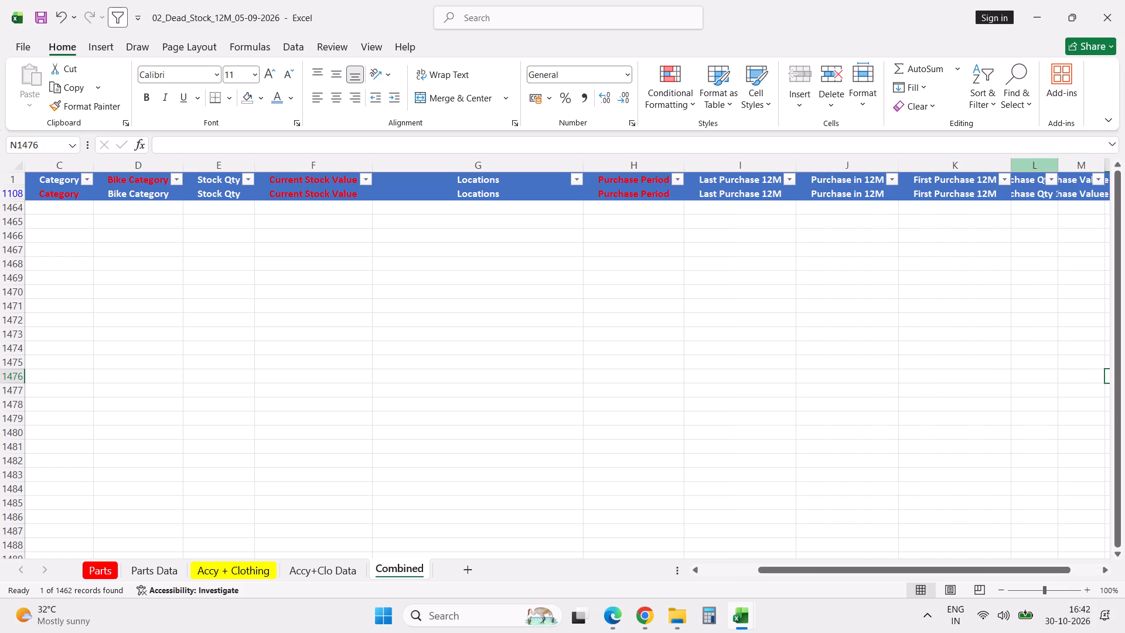
double_click(1059, 167)
key("Right")
key("Right")
key("Right")
key("Right")
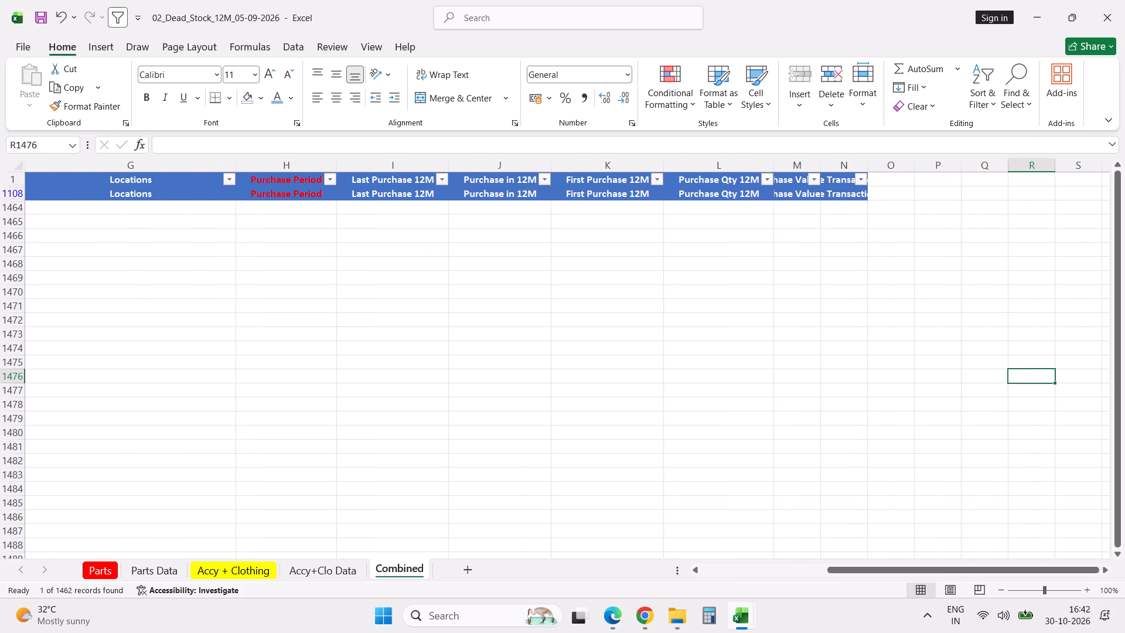
key("Right")
double_click(820, 161)
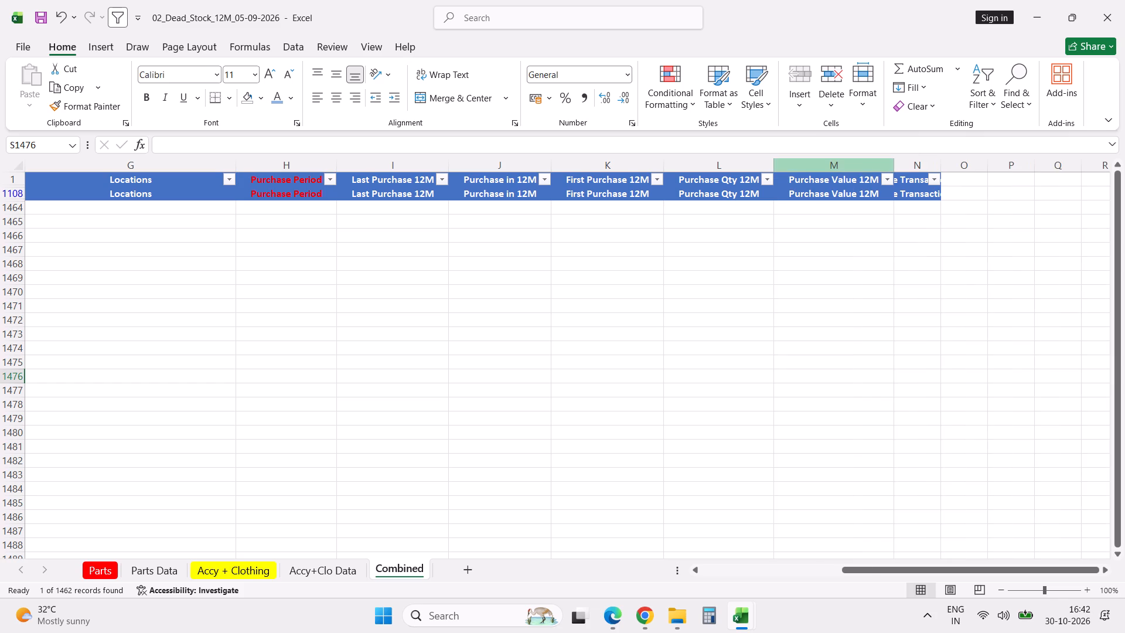
left_click(785, 289)
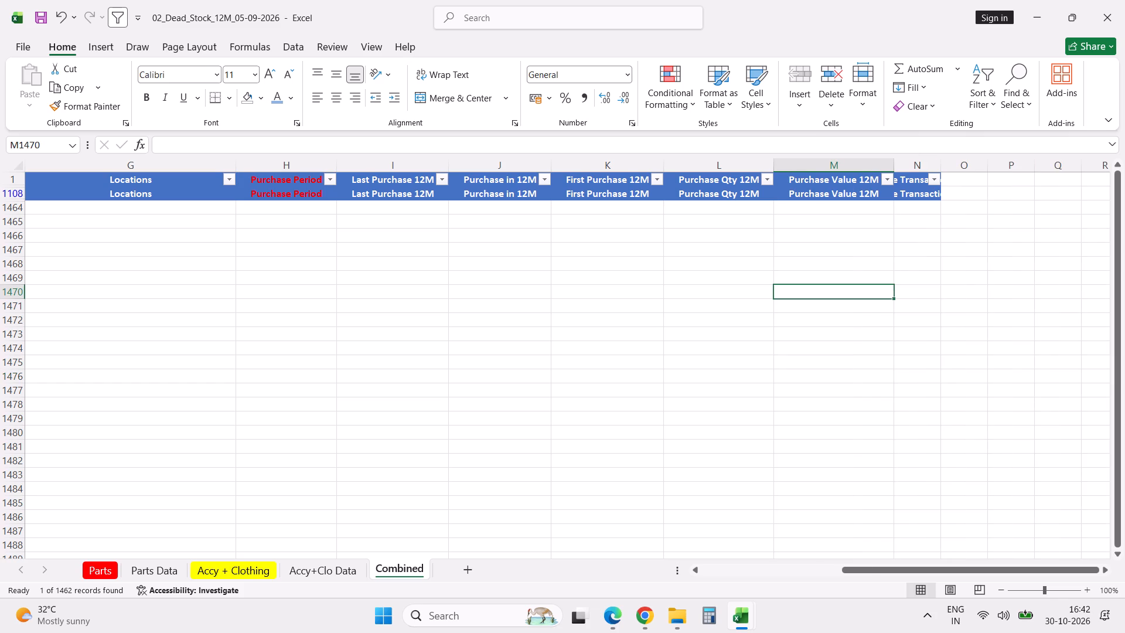
double_click(942, 166)
left_click(856, 312)
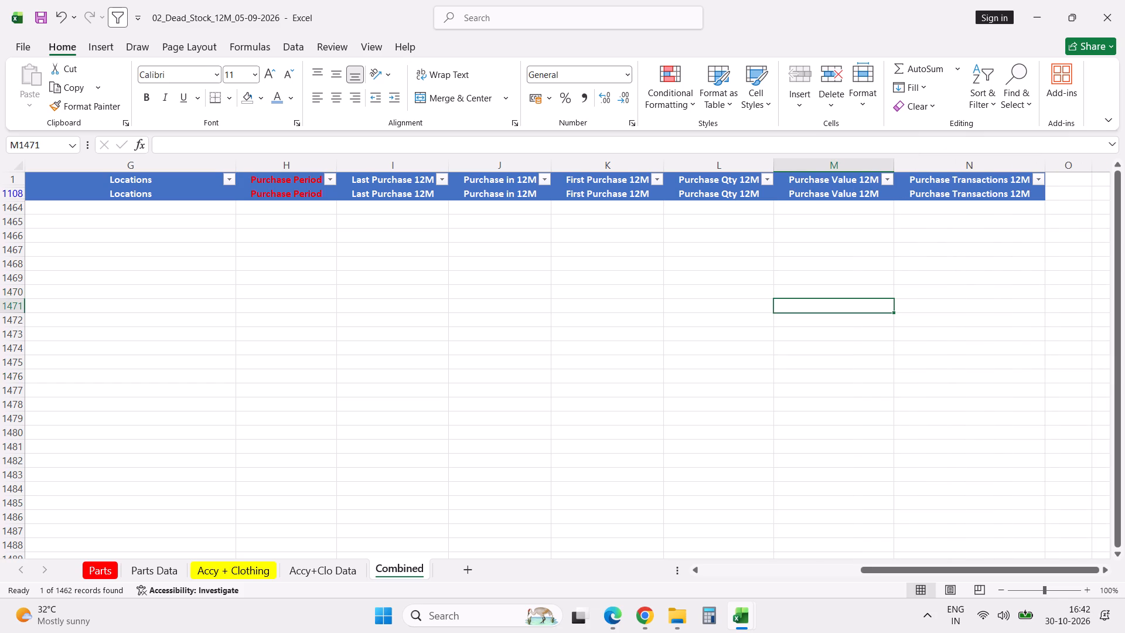
Reset the Part Code column's filter in the Combined sheet to select all values, so every row is shown.
key("Up")
key("Up")
key("Up")
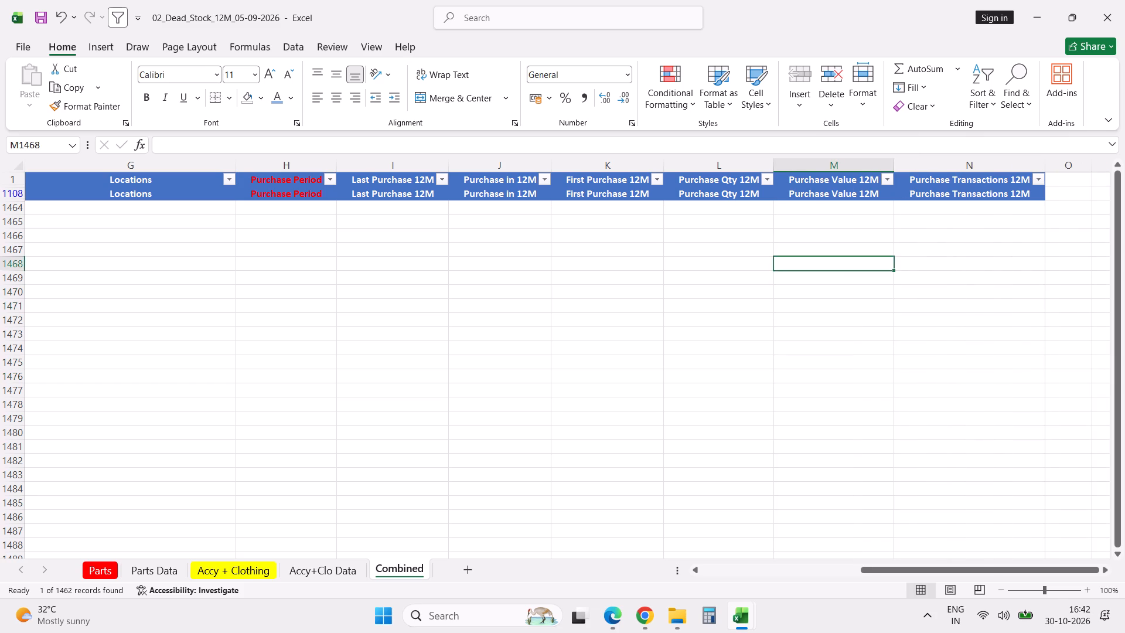
key("Up")
key("Up")
key("Up")
key("Up")
key("Up")
key("Up")
key("Left")
key("Left")
key("Left")
key("Left")
key("Left")
key("Left")
key("Left")
key("Left")
key("Left")
key("Left")
key("Left")
key("Left")
key("Left")
key("Left")
key("Left")
key("Left")
key("Left")
key("Left")
key("Left")
key("Left")
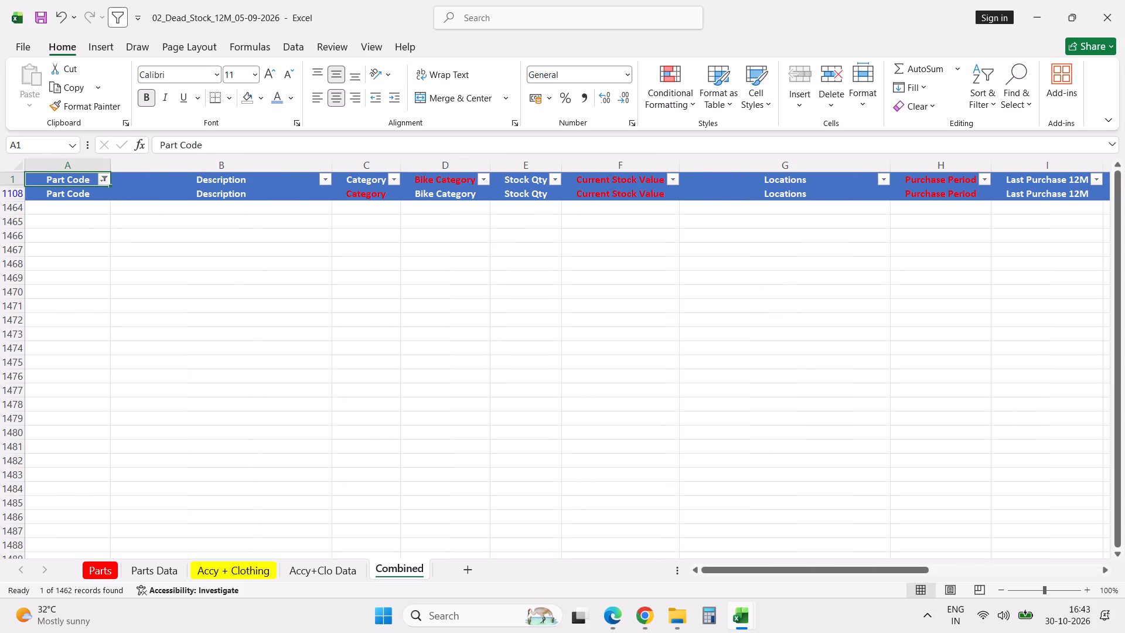
left_click(106, 185)
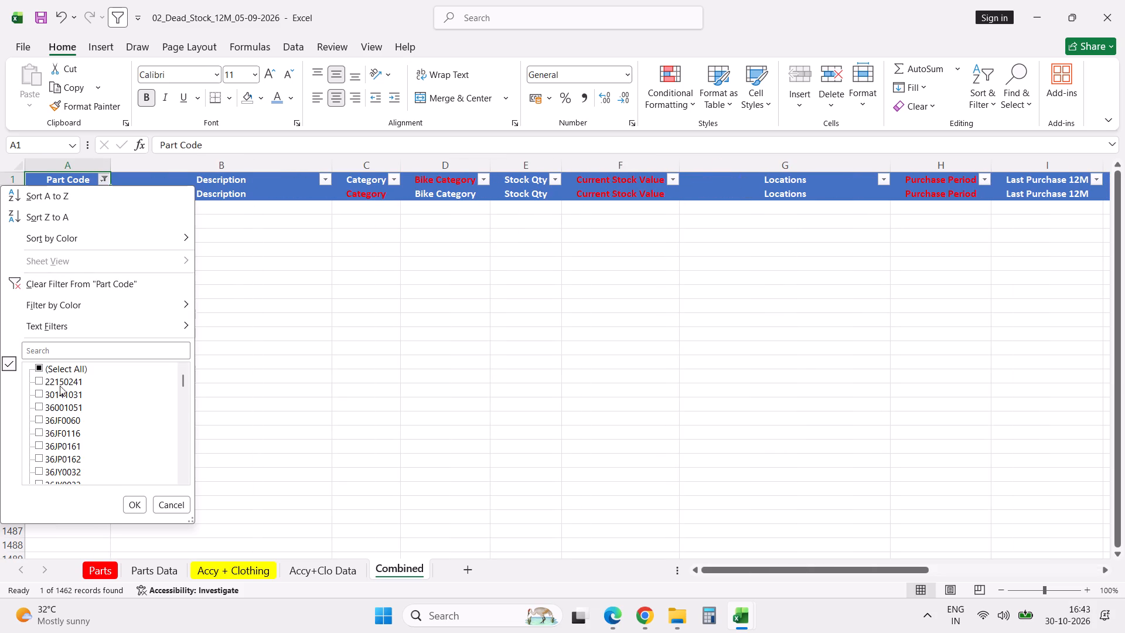
left_click(67, 366)
left_click(135, 503)
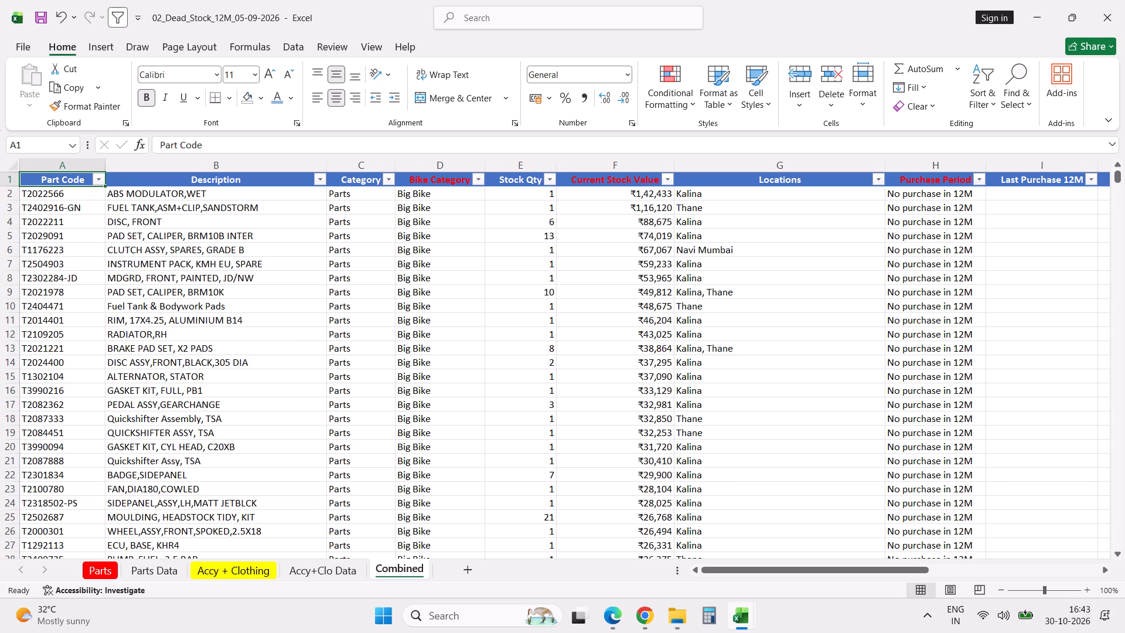
Find the duplicate "Part Code" header row at row 1108 of the Combined sheet and delete that entire row.
left_click(391, 178)
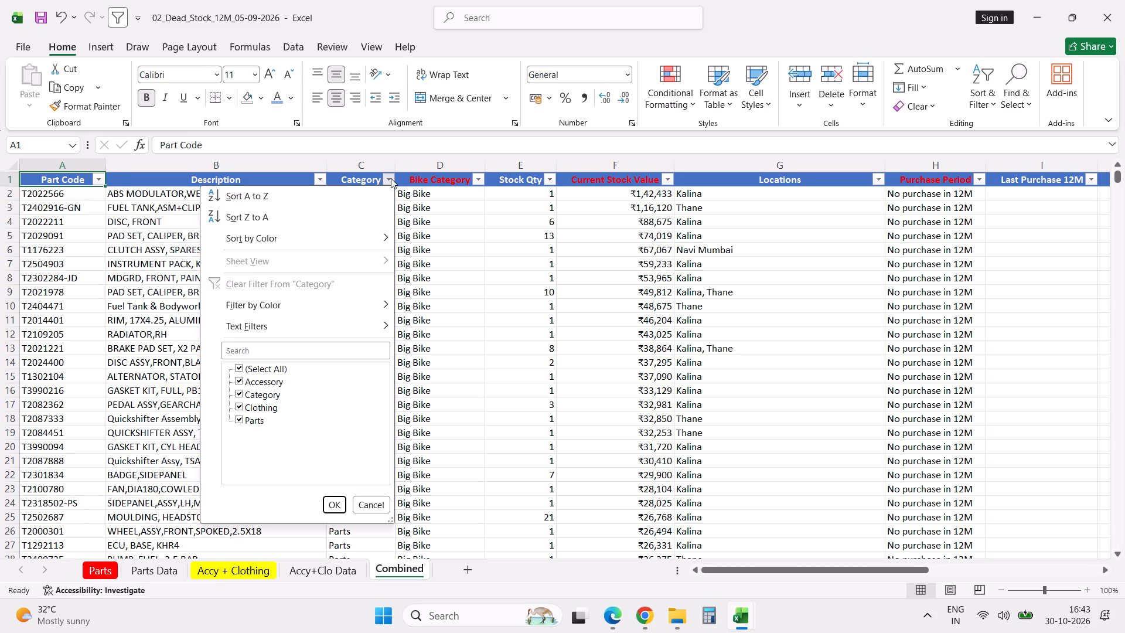
left_click(513, 362)
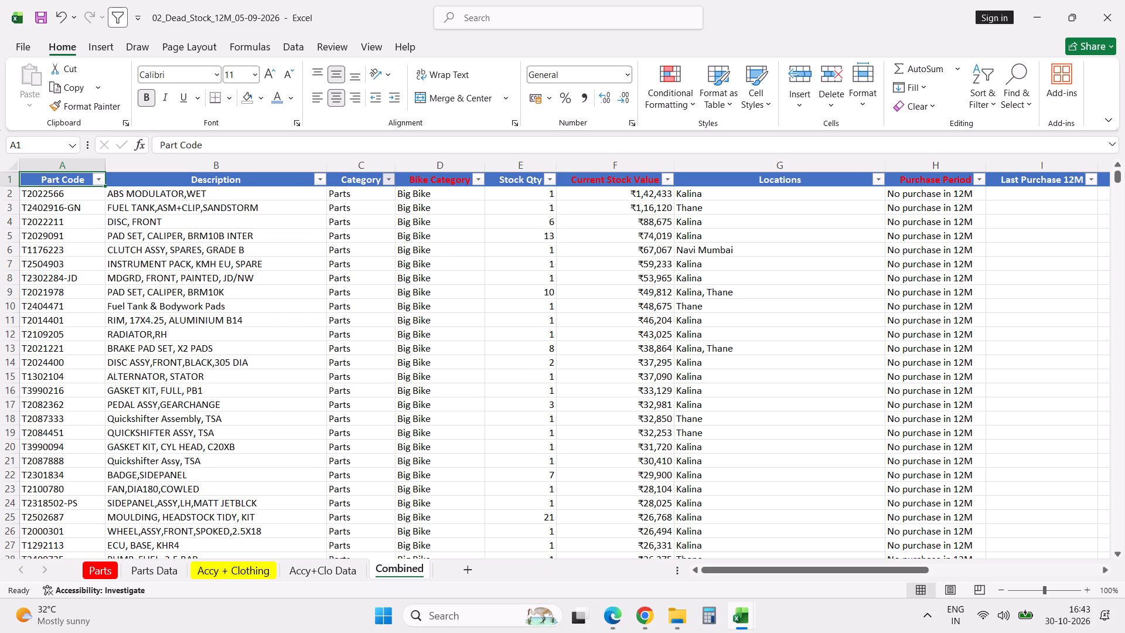
key("ctrl+c")
key("ctrl+f")
key("ctrl+v")
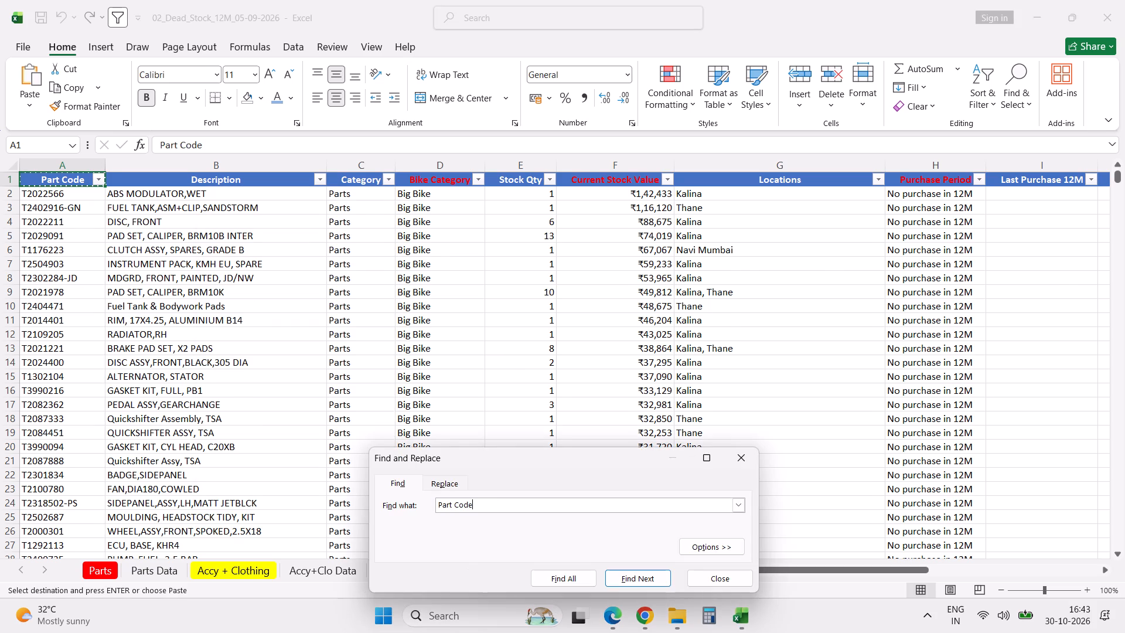
key("Return")
key("Escape")
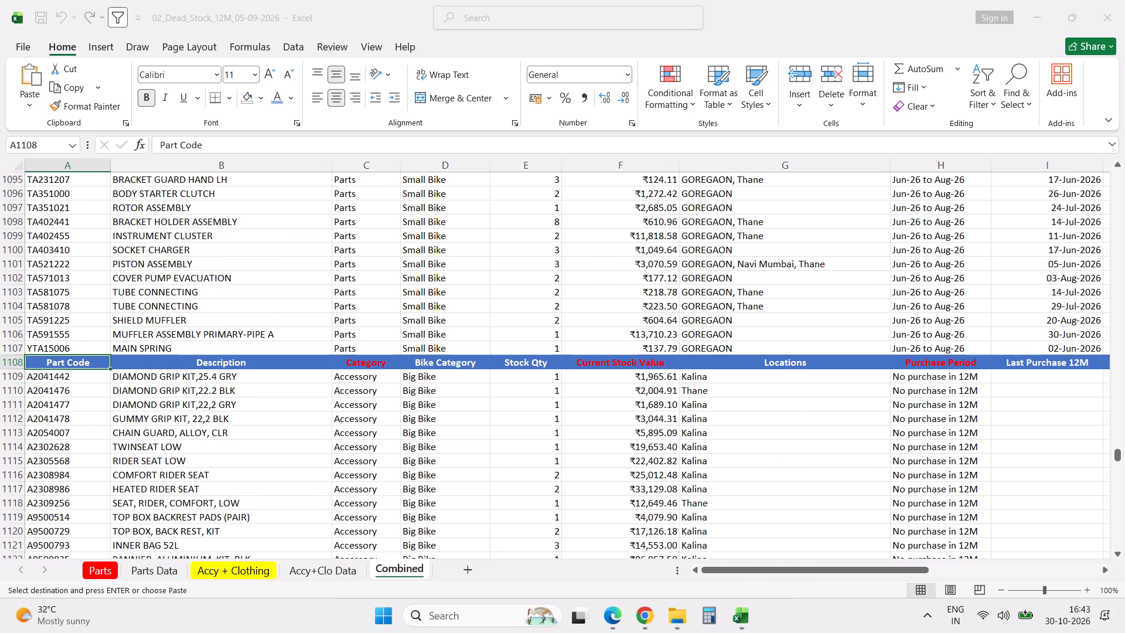
left_click(21, 362)
key("ctrl+minus")
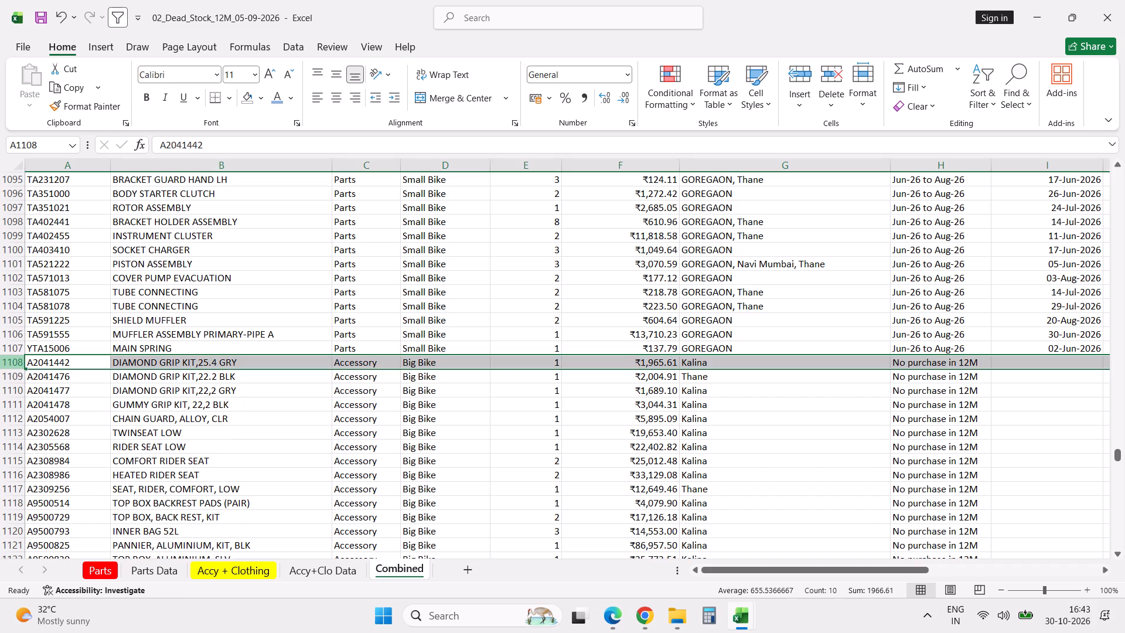
Look at the Dead stock column in the service invoice workbook, and review the Combined sheet's headers from Part Code through Purchase Transactions 12M.
left_click(46, 345)
key("ctrl+Up")
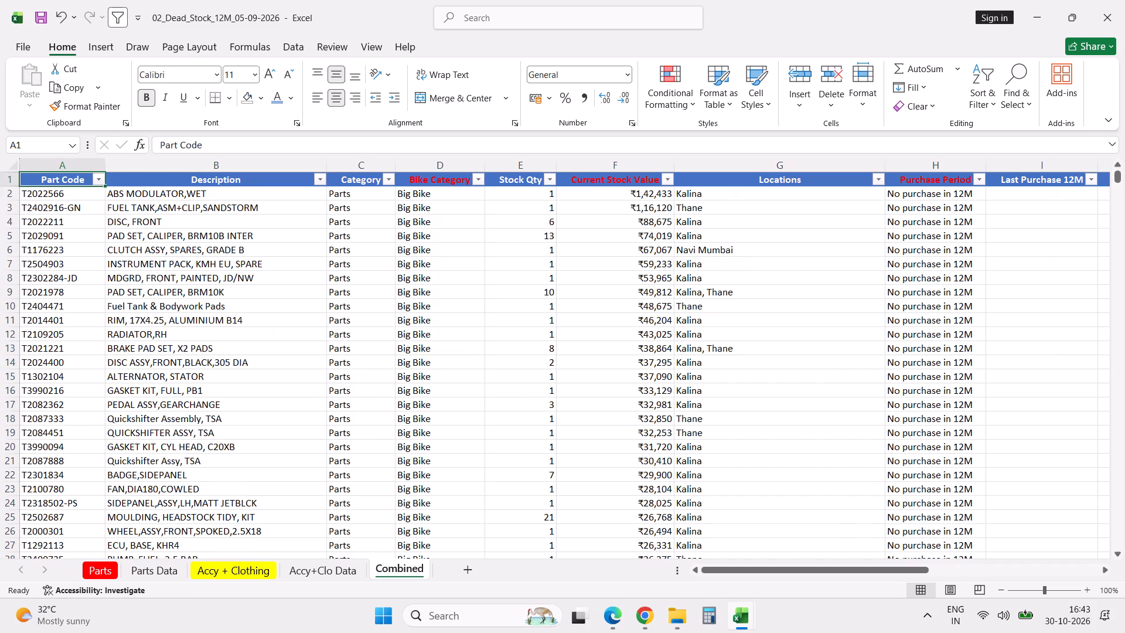
key("Down")
key("alt+Tab")
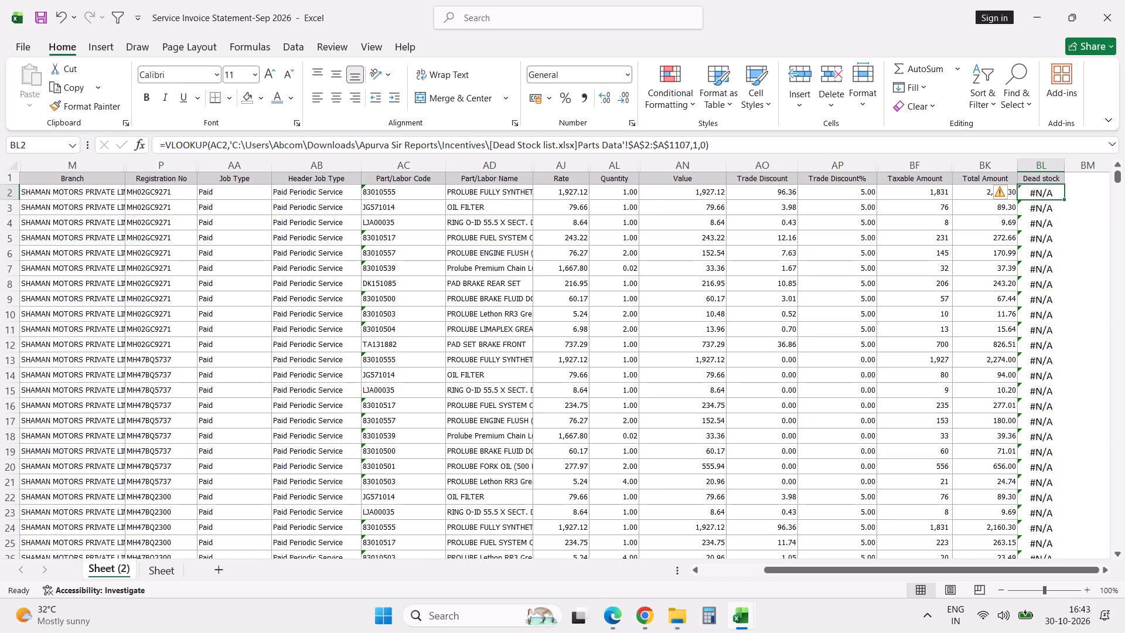
key("Up")
key("Down")
key("alt+Tab")
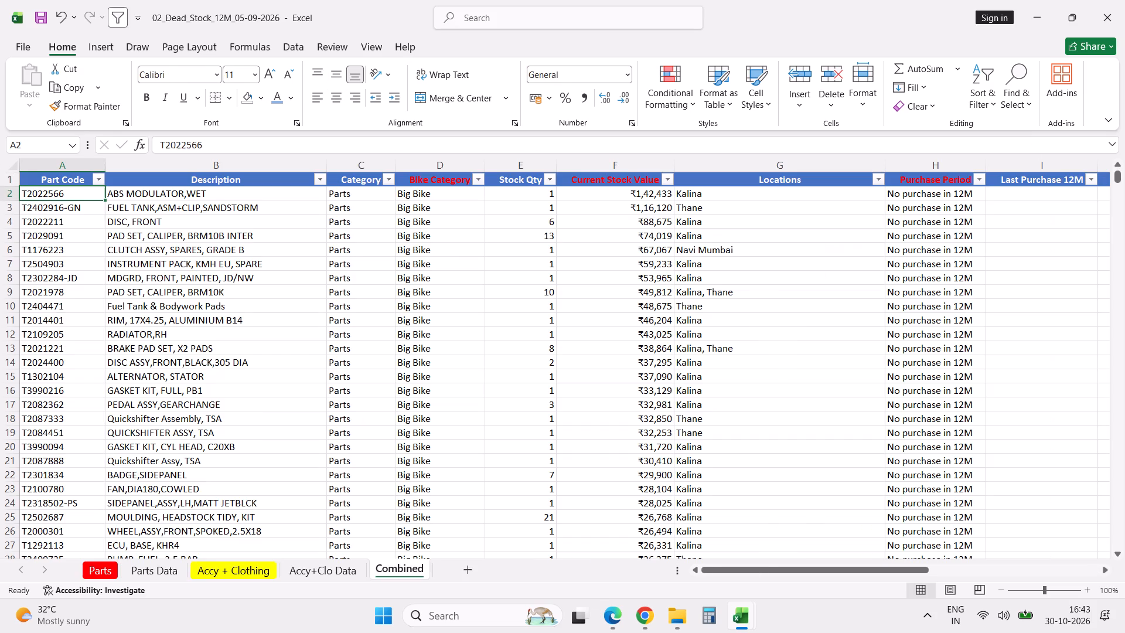
key("Down")
key("Up")
key("Up")
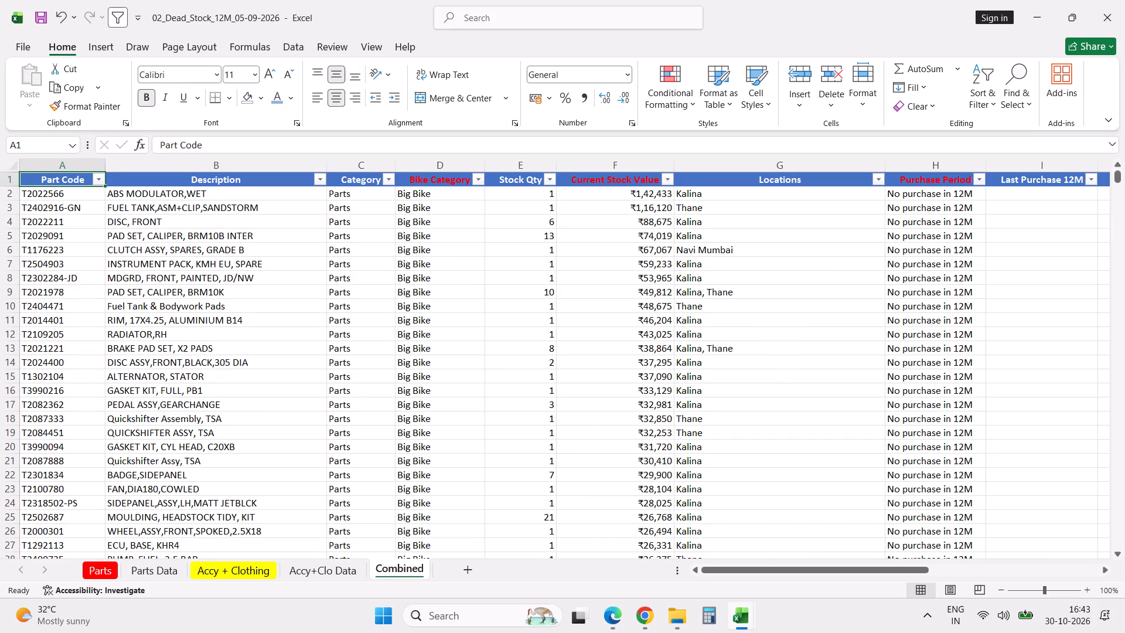
key("Right")
key("Right")
key("Right")
key("Right")
key("Right")
key("Right")
key("Right")
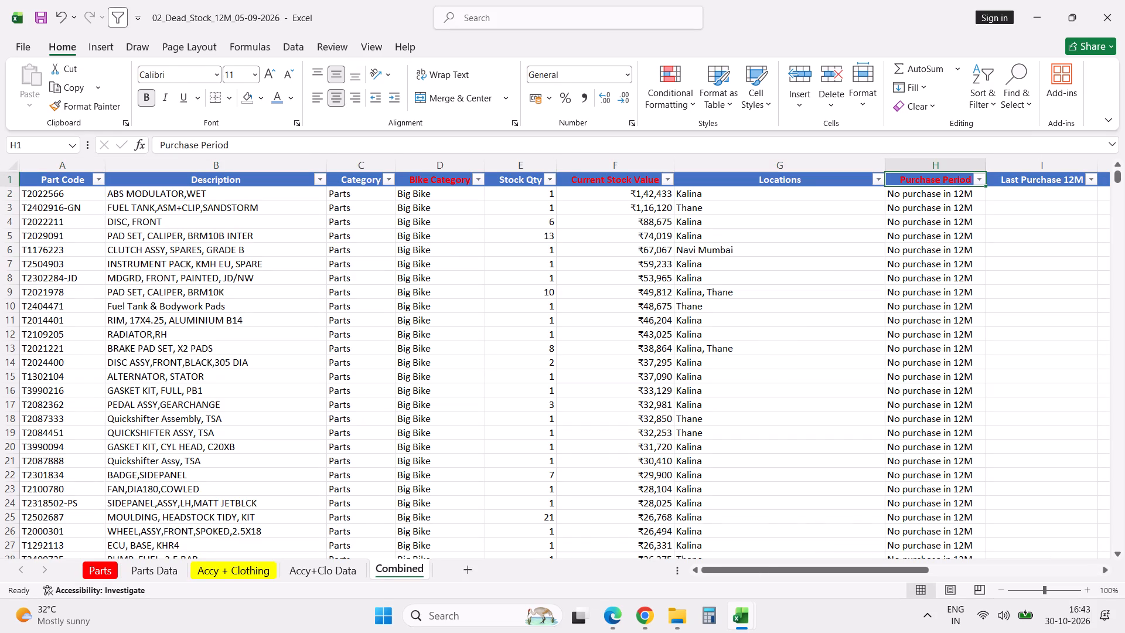
key("Right")
key("Right")
key("Right")
key("Right")
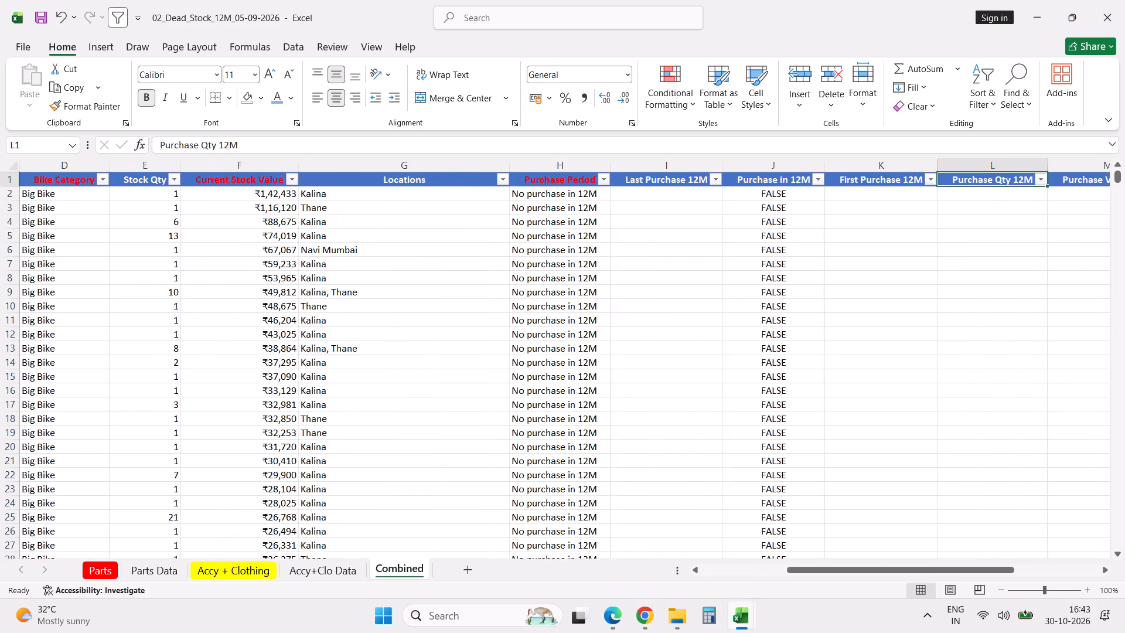
key("Right")
key("Right")
key("Right")
key("Left")
key("Left")
key("Left")
key("Left")
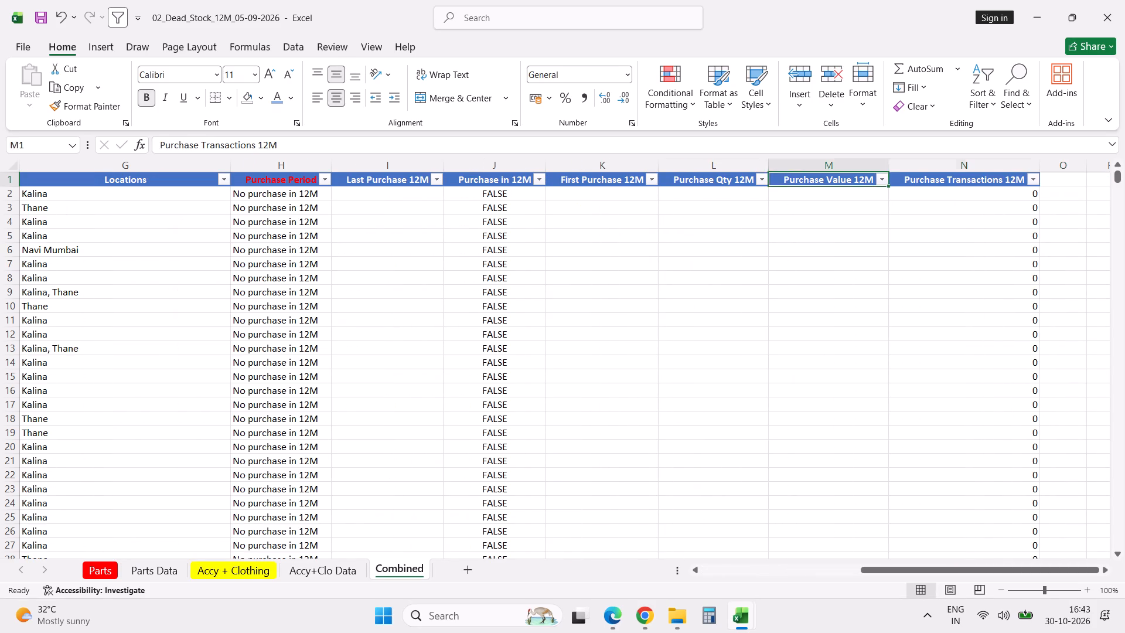
key("Left")
key("Left")
key("Left")
key("Left")
key("Left")
key("Left")
key("Left")
key("Left")
key("Left")
key("Left")
key("Left")
key("Left")
key("Left")
key("Left")
key("Left")
key("Left")
key("Left")
key("Left")
key("Left")
key("Left")
key("Down")
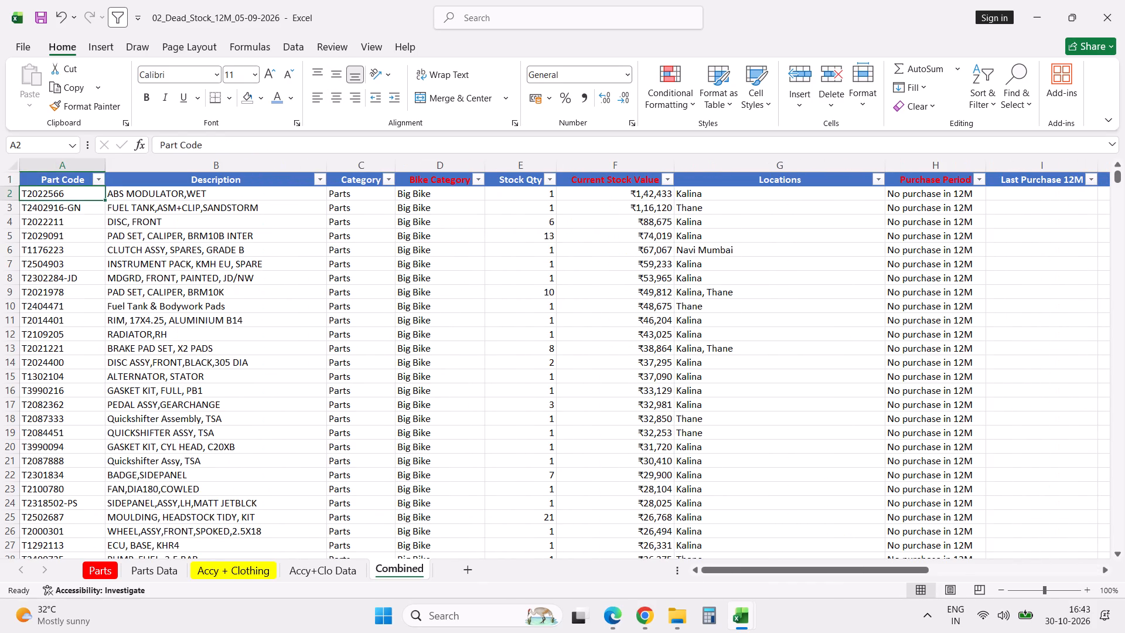
In the service invoice workbook's BL2, enter a VLOOKUP of AC2 against Combined range $A$2:$J$1462, with column index 10 and exact match 0.
key("alt+Tab")
type("=vlo")
key("Tab")
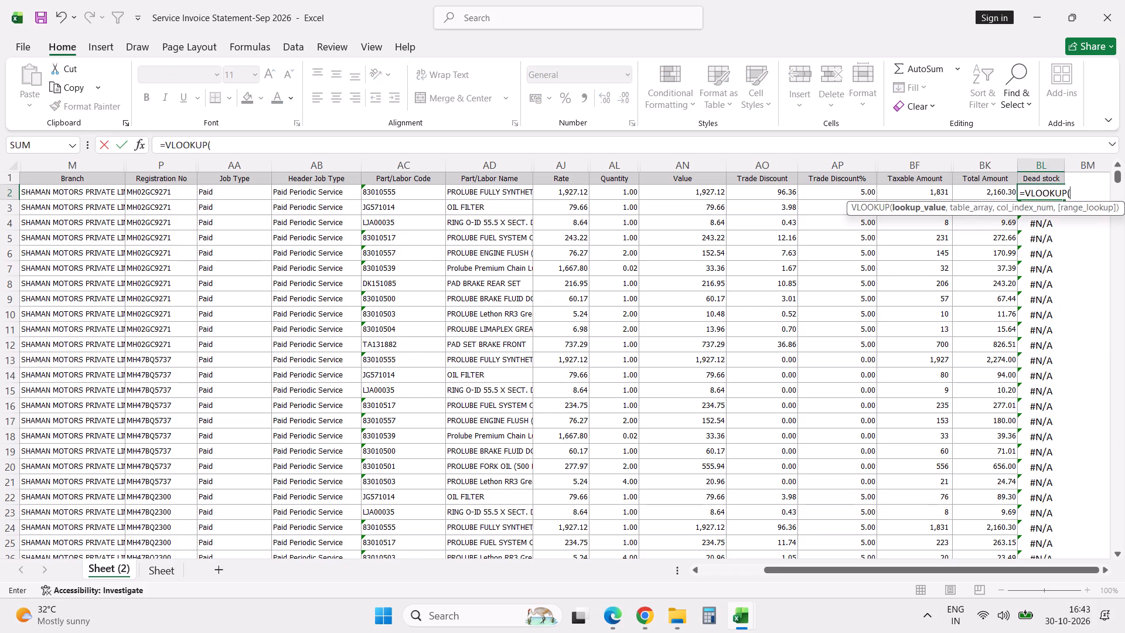
left_click(423, 193)
key("comma")
key("alt+Tab")
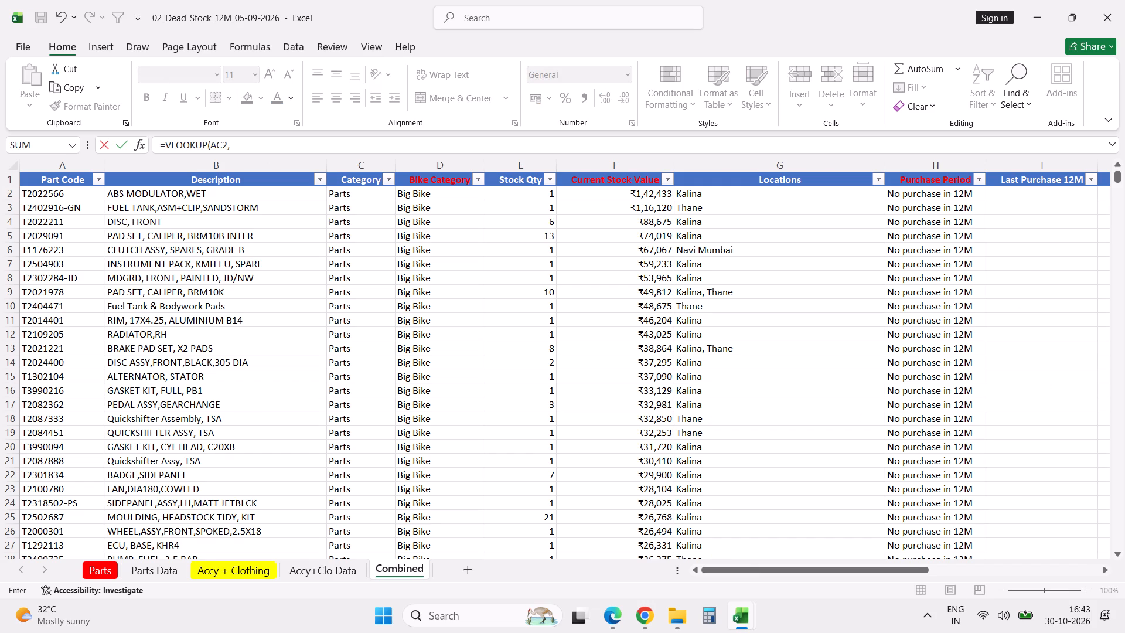
left_click(55, 192)
key("shift+Right")
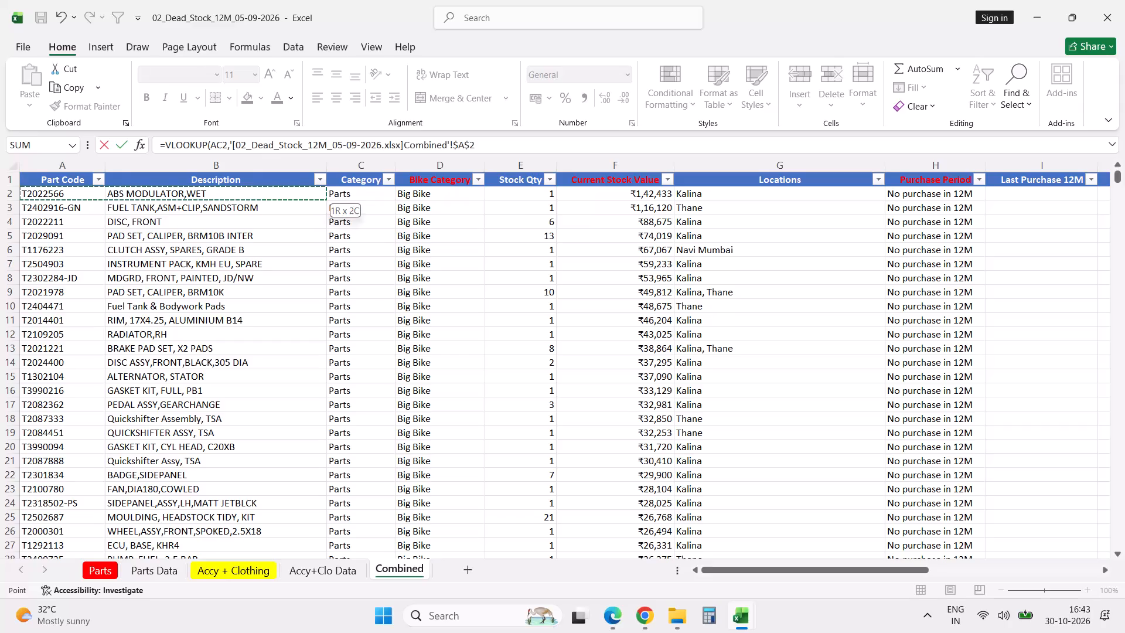
key("shift+Right")
key("shift+Right")
key("shift+Right")
key("shift+Right")
key("shift+Right")
key("shift+Right")
key("shift+Right")
key("shift+Right")
key("shift+Right")
key("shift+Right")
key("shift+Right")
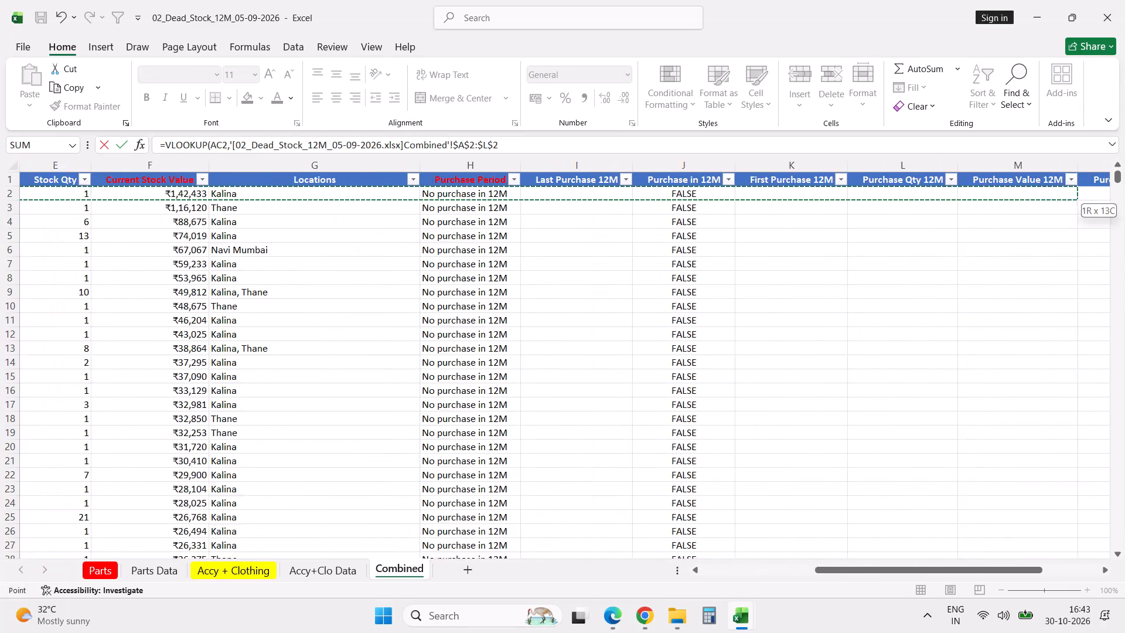
key("shift+Right")
key("shift+Right")
key("shift+Left")
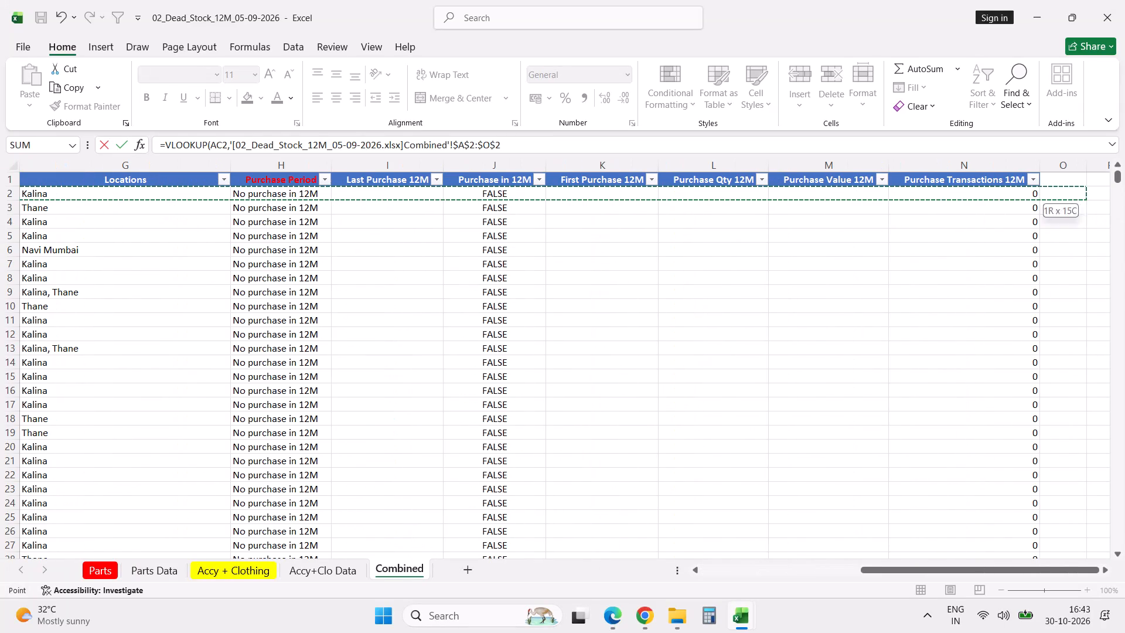
key("shift+Left")
key("shift+Left")
key("shift+Left")
key("shift+Left")
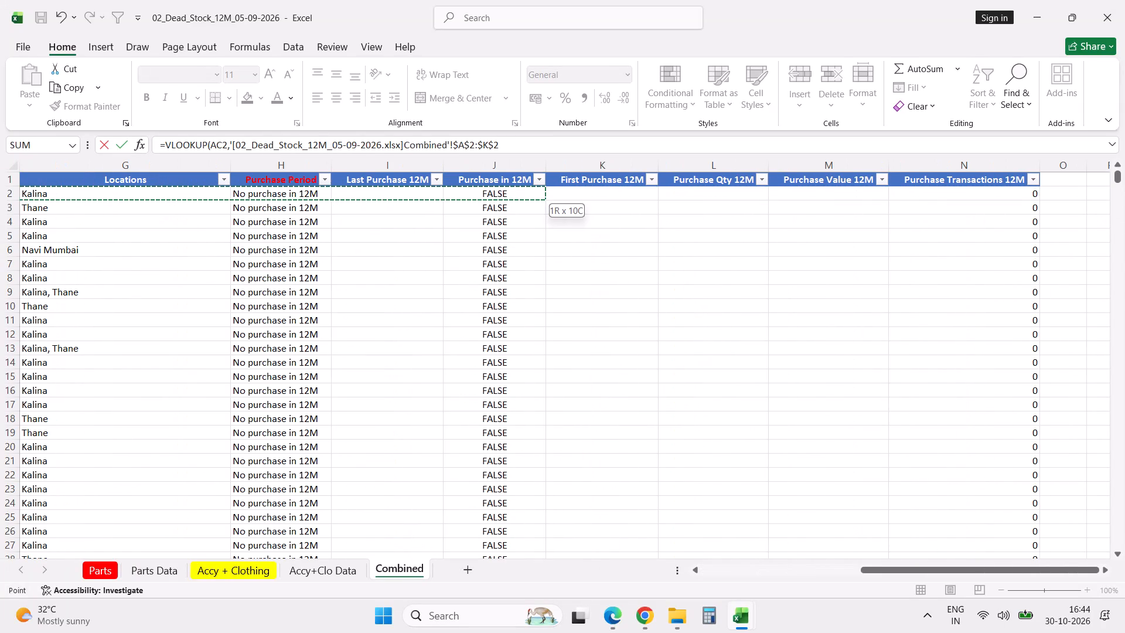
key("ctrl+shift+Down")
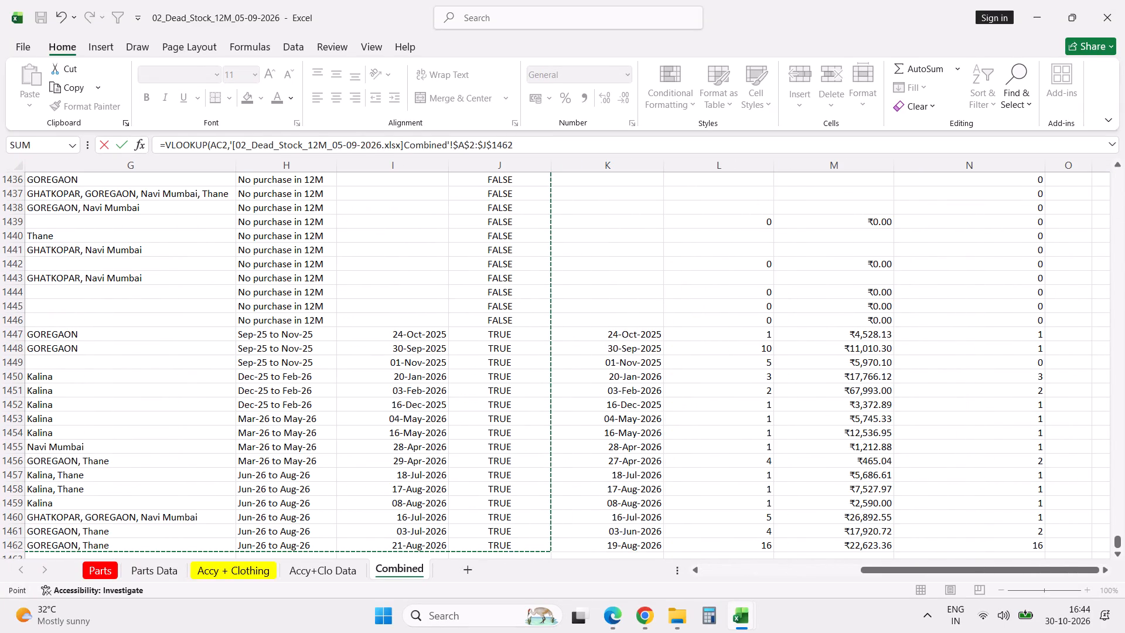
type(",10,0")
key("Return")
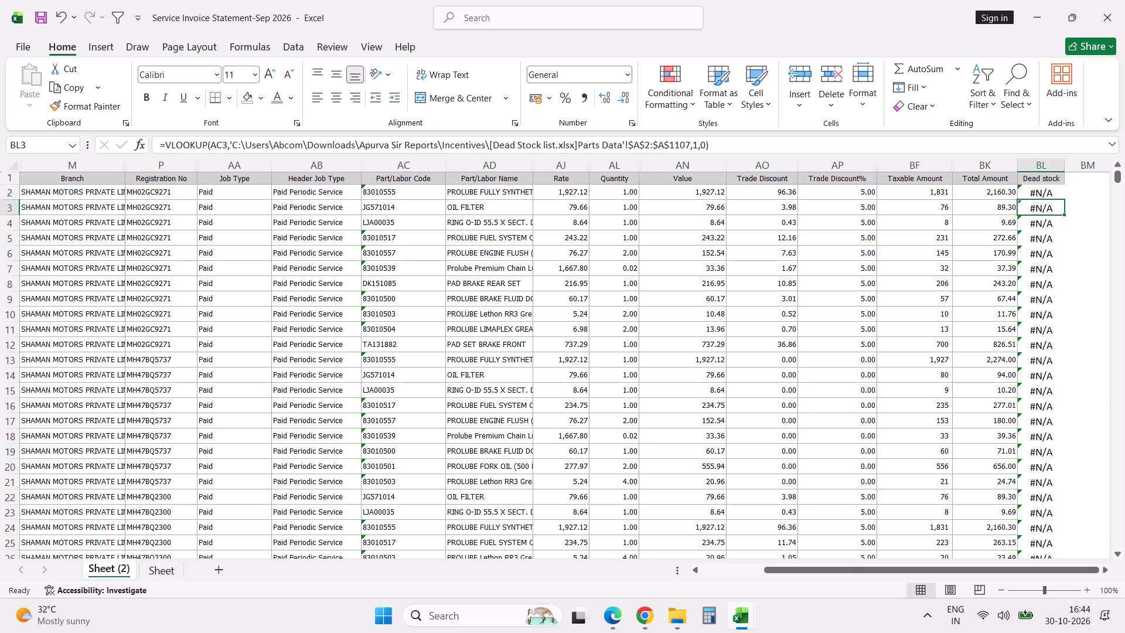
Fill BL2's Combined-sheet VLOOKUP down the whole Dead stock column of the service invoice sheet.
left_click(1049, 190)
double_click(1063, 201)
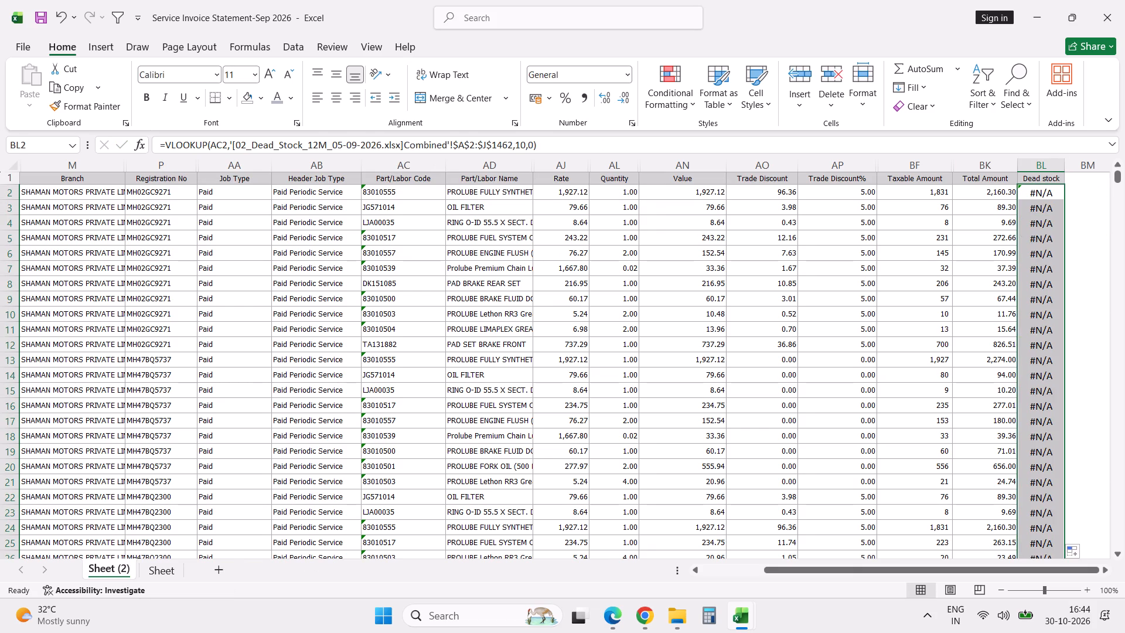
Add filters to the header row and filter the Dead stock column to show only FALSE.
left_click(889, 180)
key("alt+d")
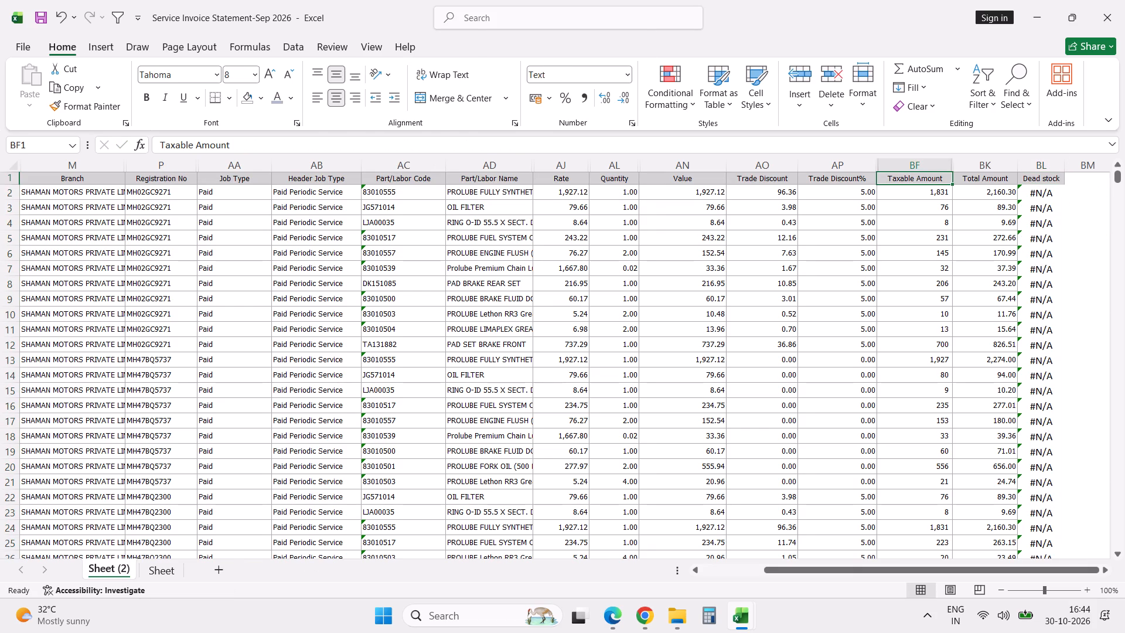
type("ff")
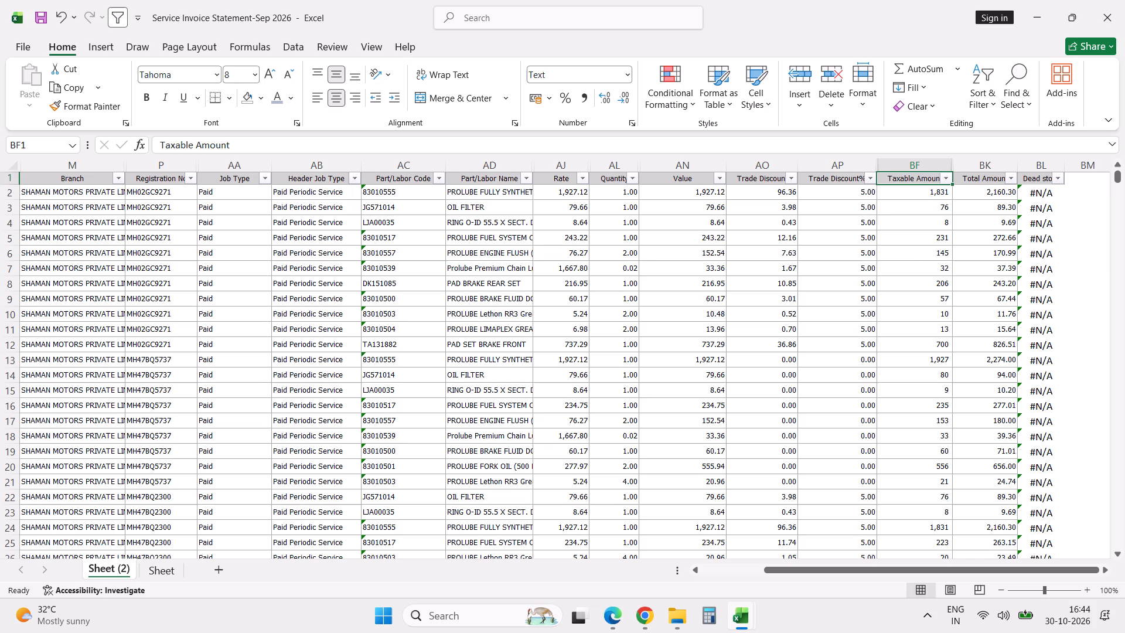
left_click(1061, 179)
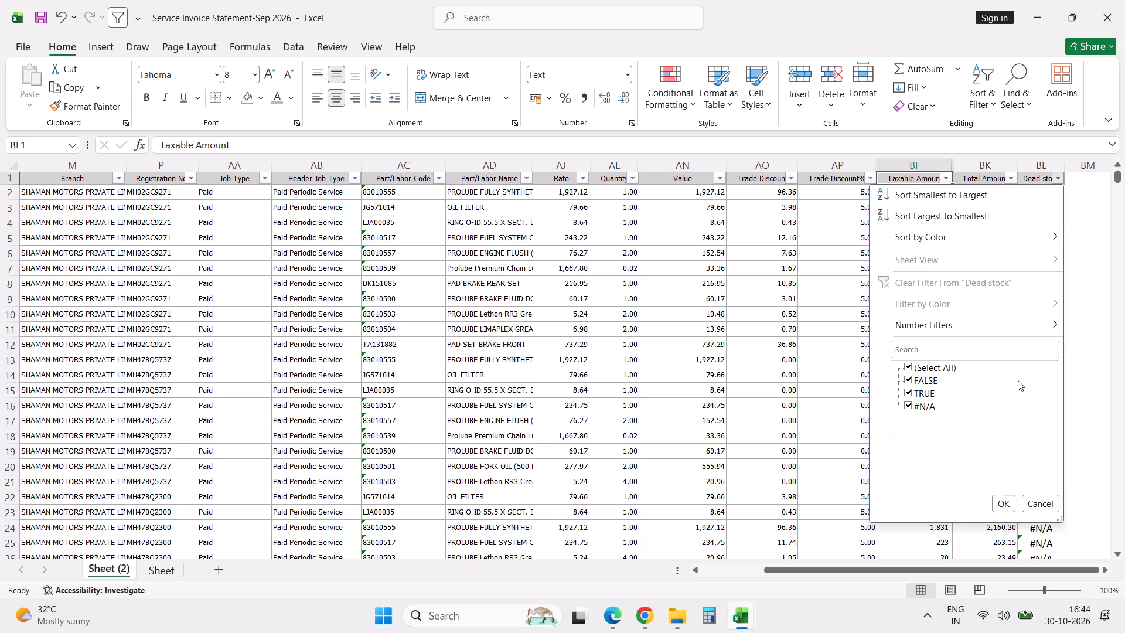
left_click(925, 366)
left_click(924, 383)
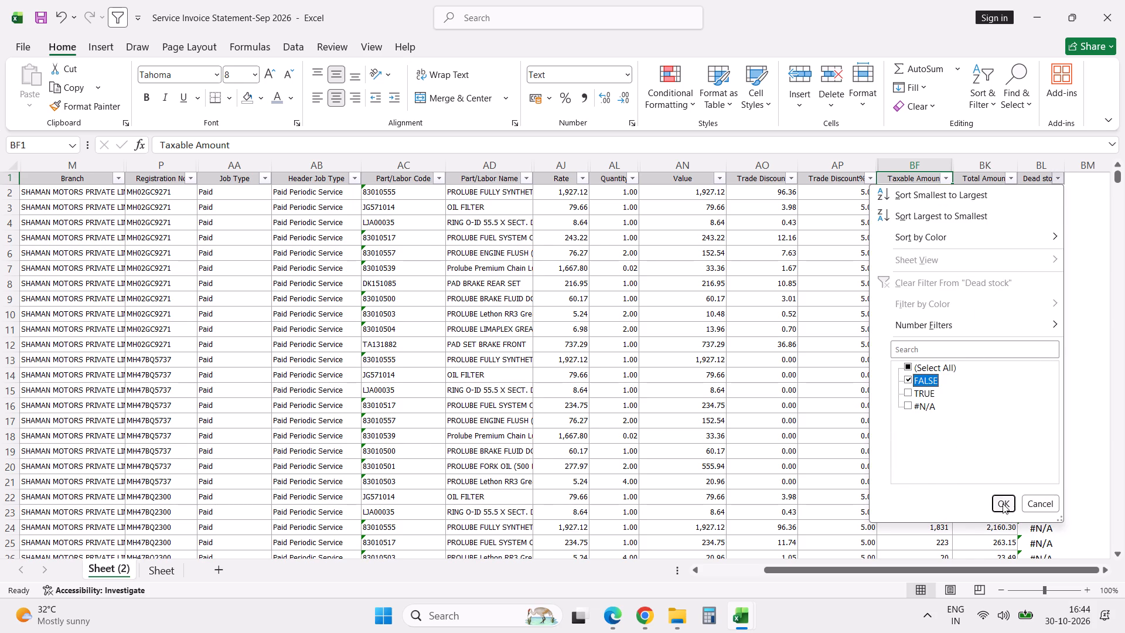
left_click(1003, 503)
Select the whole Taxable Amount column to check the total of the filtered rows.
left_click(927, 168)
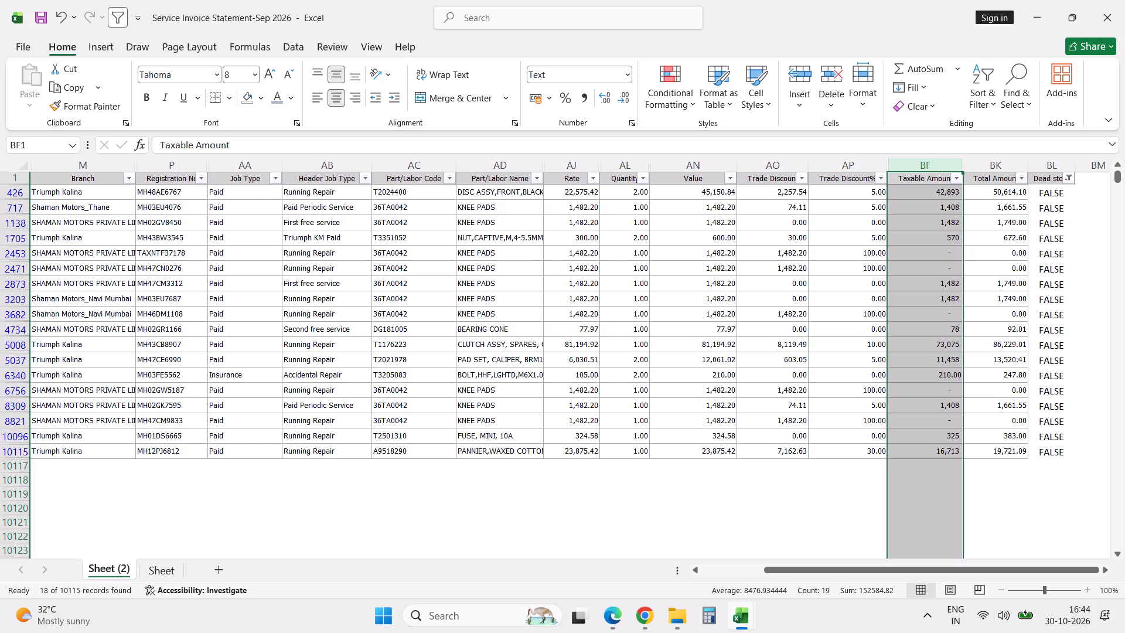
Copy part code T1176223 from the filtered clutch assembly row and find it in the dead stock workbook's Combined sheet.
left_click(115, 346)
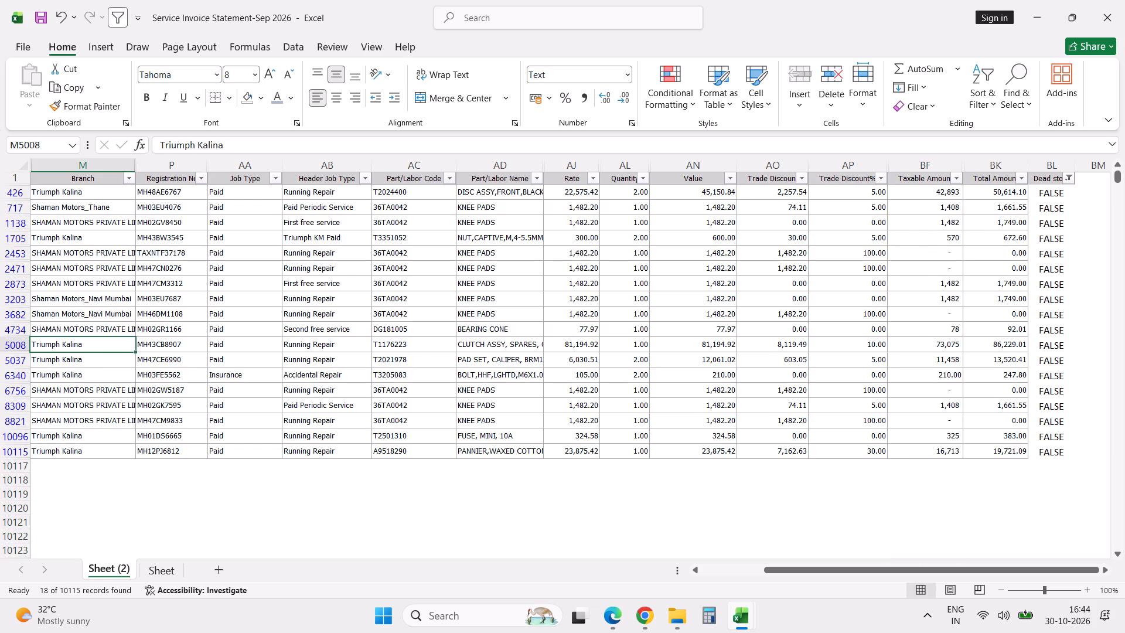
key("Left")
key("Left")
key("Left")
key("Left")
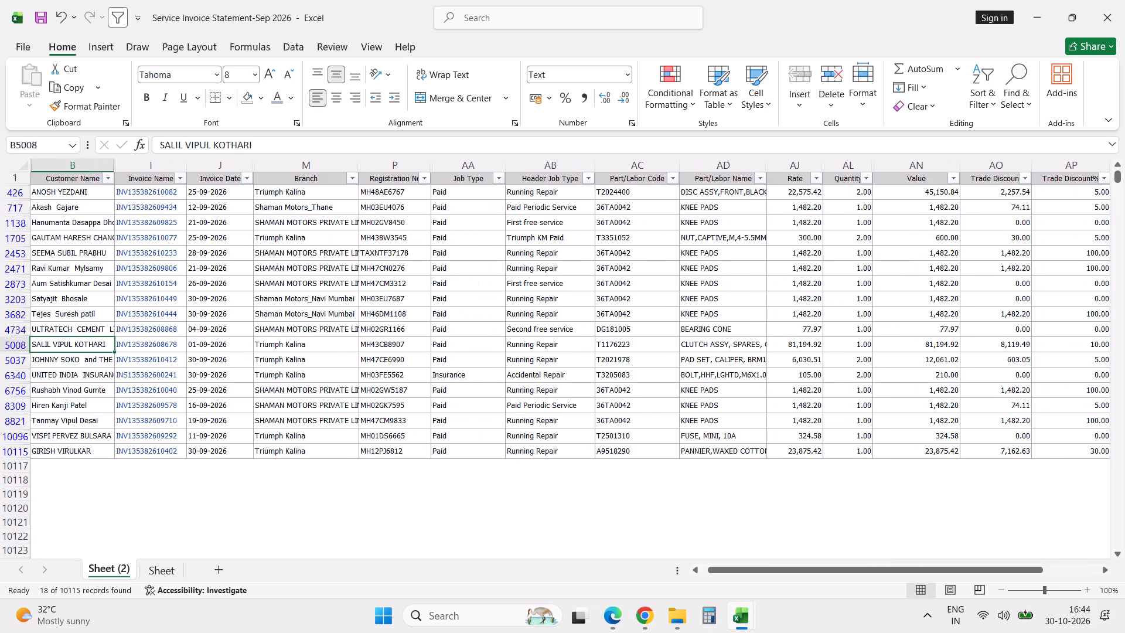
key("Right")
key("Right")
key("Right")
key("Right")
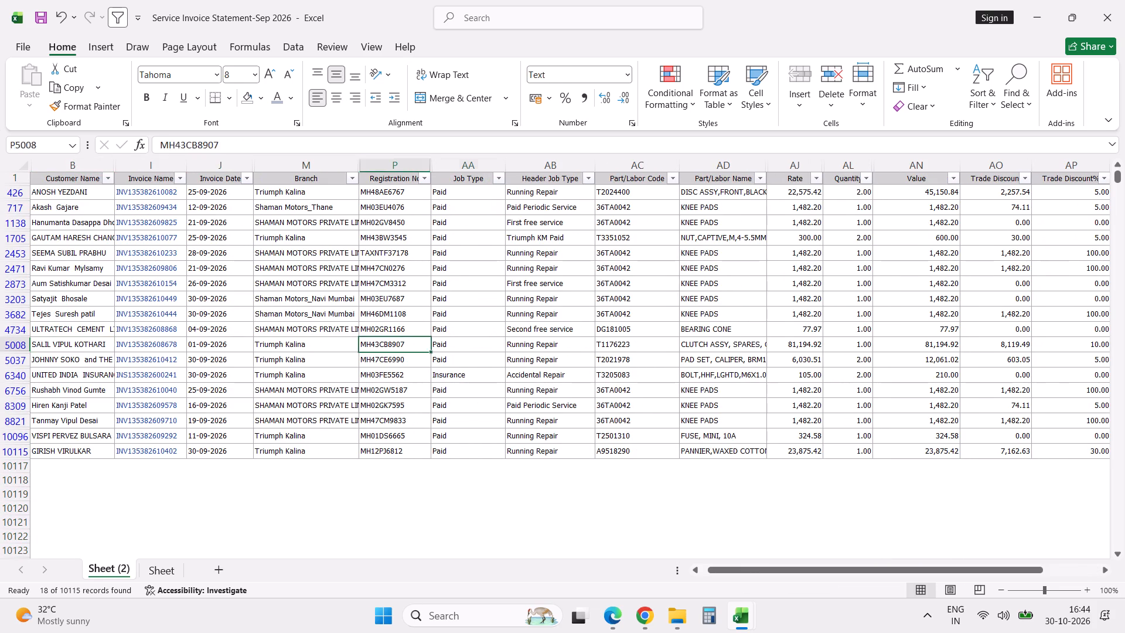
key("Right")
key("Right")
key("Right")
key("ctrl+c")
key("alt+Tab")
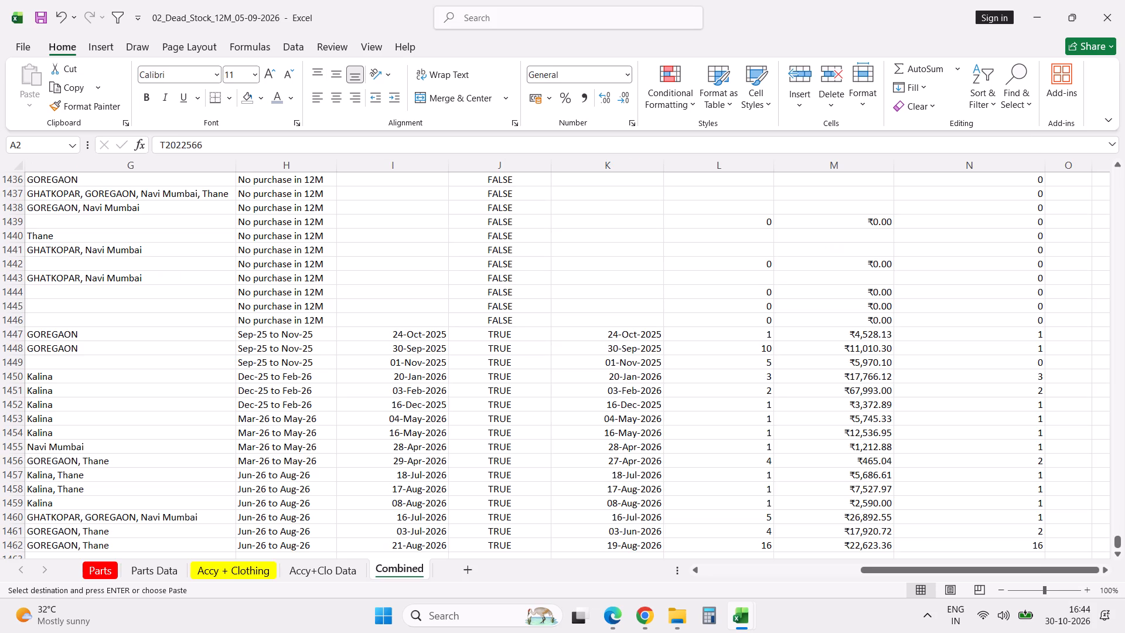
key("ctrl+f")
key("ctrl+v")
key("Return")
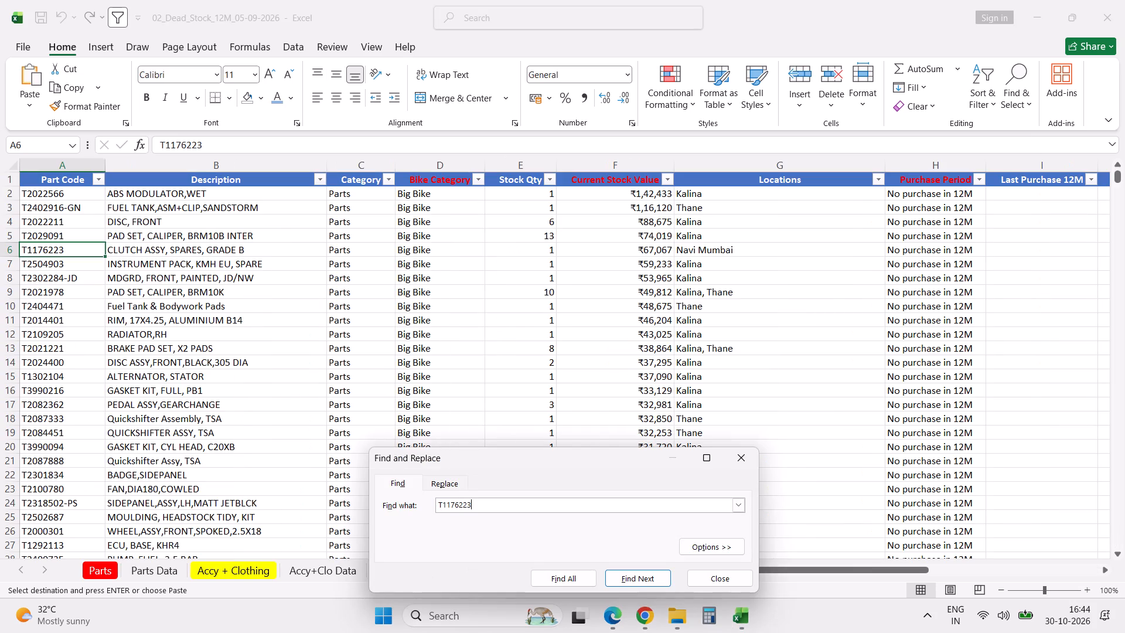
key("Escape")
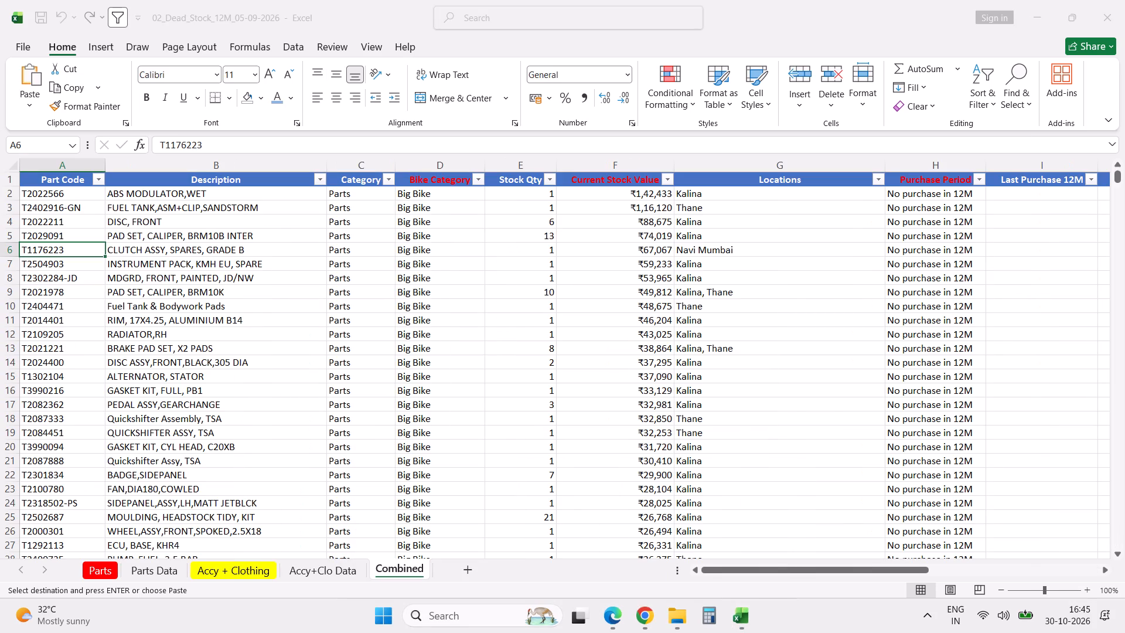
Examine T1176223's stock, location and 12-month purchase details across its Combined row, and return to the service invoice workbook.
key("Right")
key("Right")
key("Right")
key("Right")
key("Right")
key("Right")
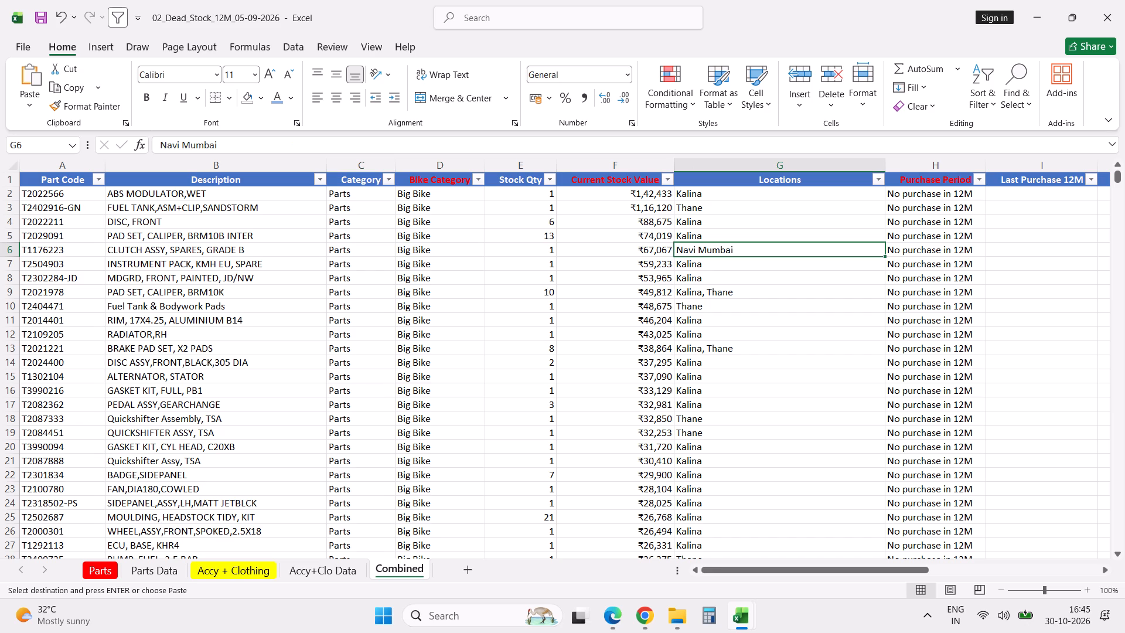
key("Right")
key("Right")
key("Right")
key("Right")
key("Right")
key("Right")
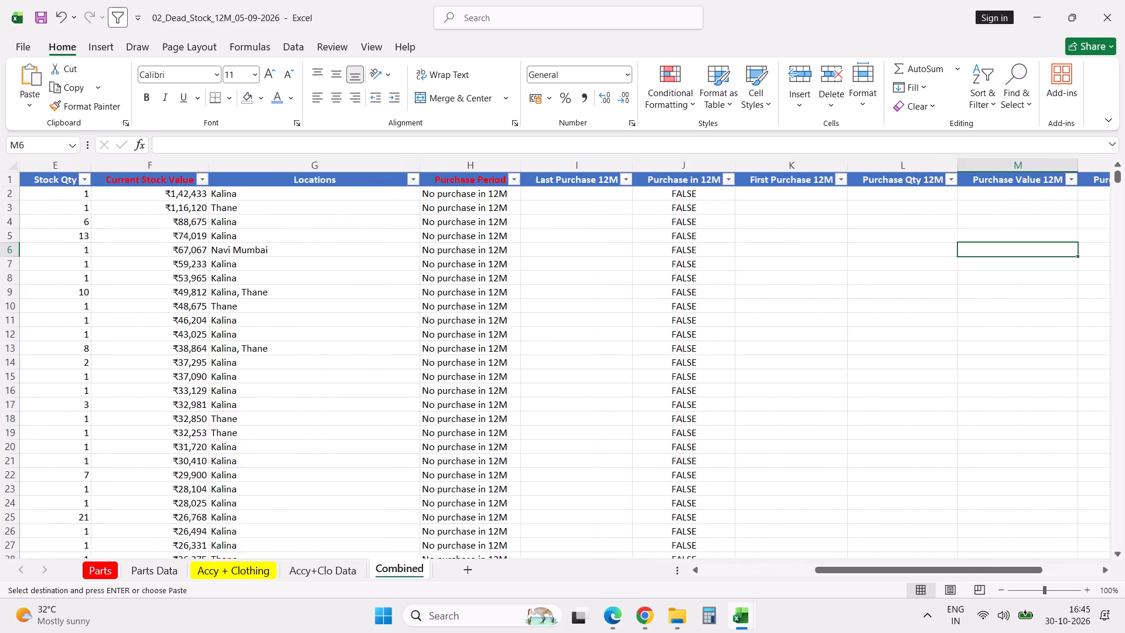
key("Right")
key("Right")
key("Right")
key("Left")
key("Left")
key("Left")
key("Left")
key("Left")
key("Left")
key("Left")
key("Left")
key("Left")
key("Left")
key("Left")
key("Left")
key("Left")
key("Left")
key("Left")
key("Left")
key("Left")
key("Left")
key("Left")
key("Left")
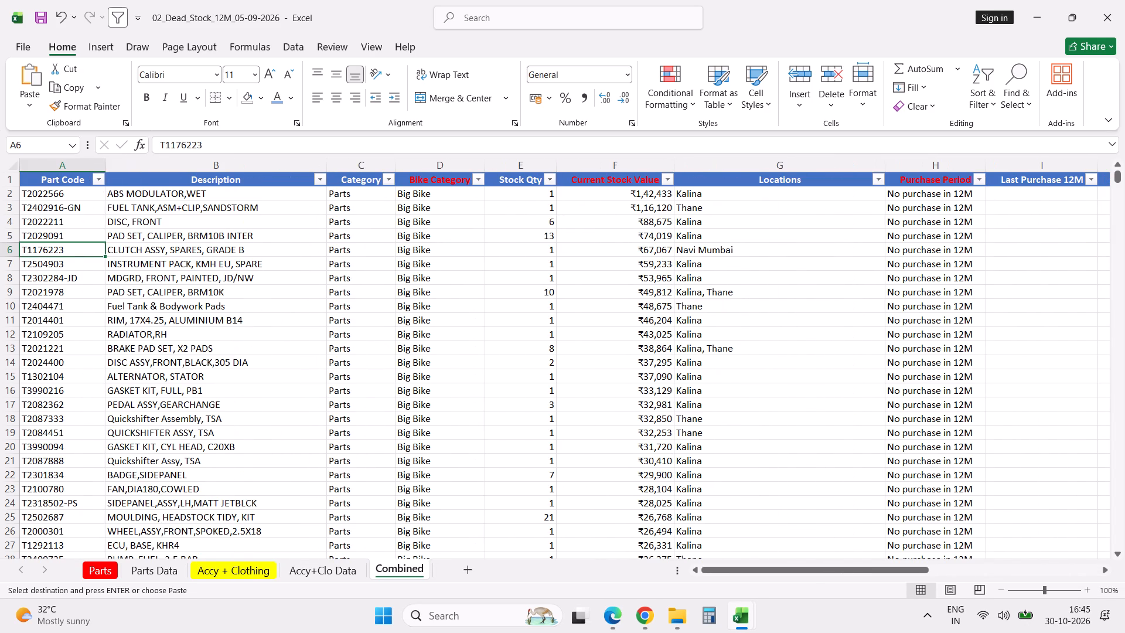
key("alt+Tab")
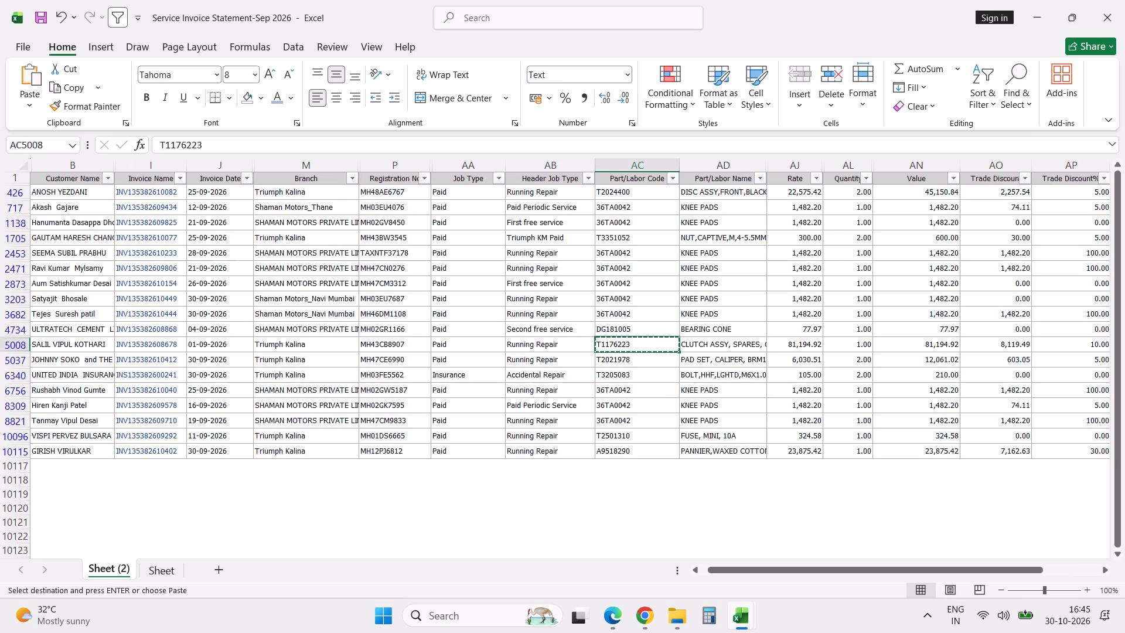
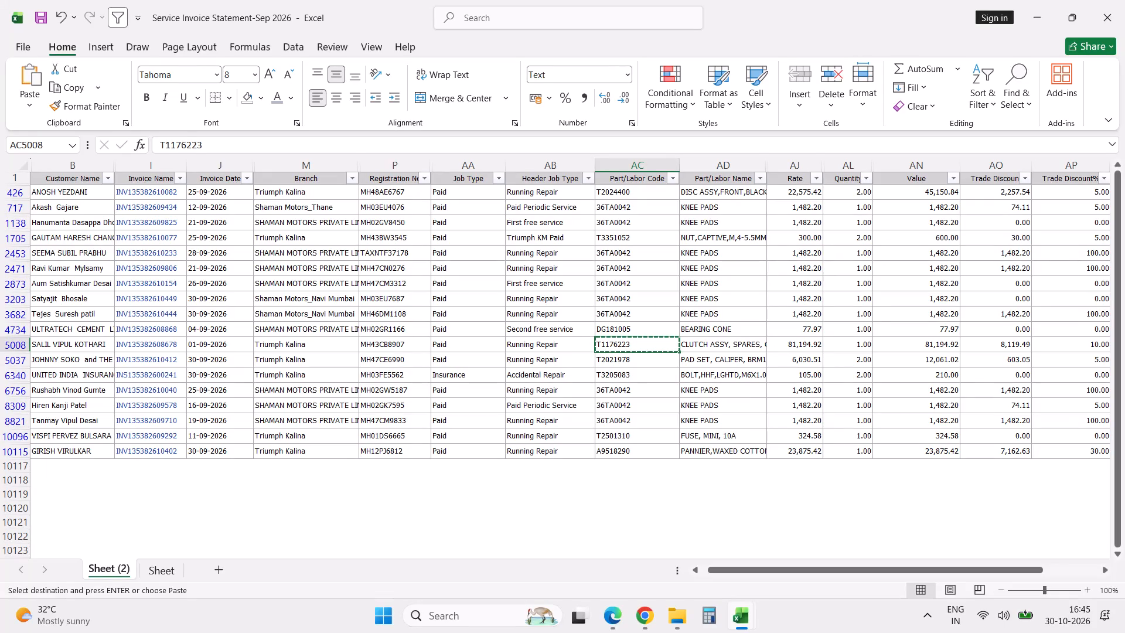
Filter the Part/Labor Code column to exclude part code 36TA0042 from the rows flagged FALSE.
left_click(674, 179)
left_click(564, 380)
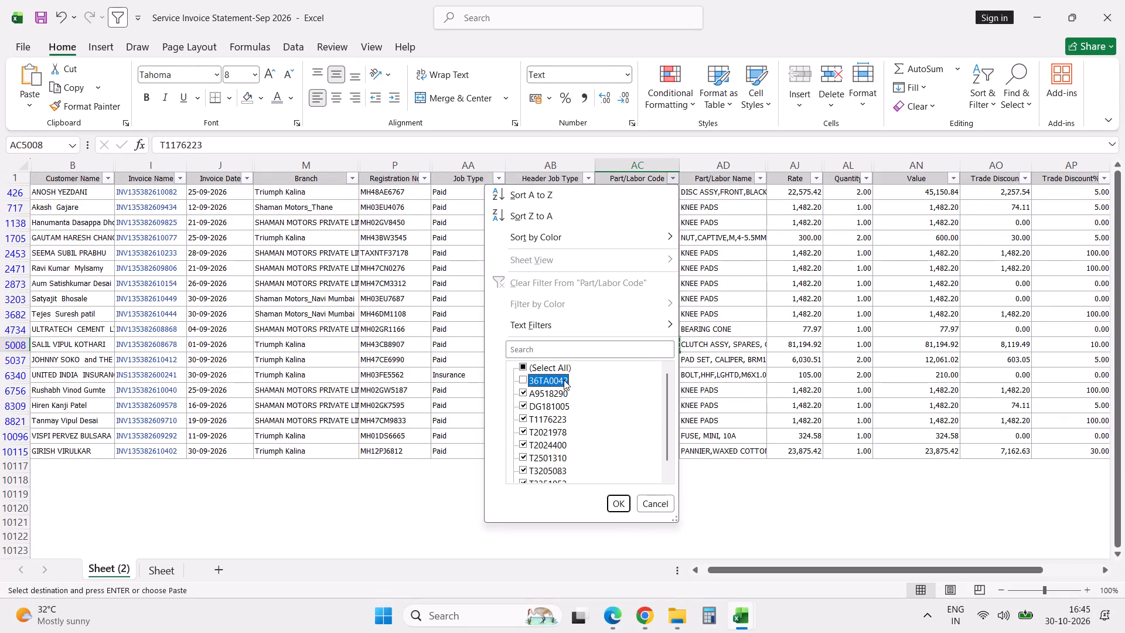
left_click(621, 511)
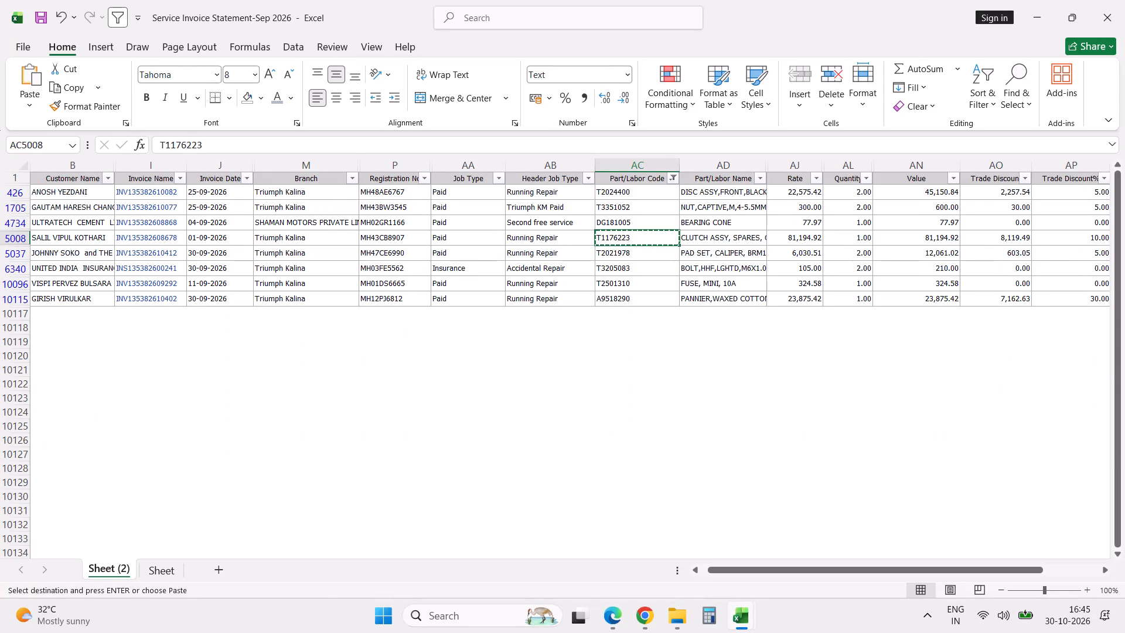
Select the Taxable Amount values of all remaining filtered rows to check their total.
left_click(731, 381)
key("Right")
key("Right")
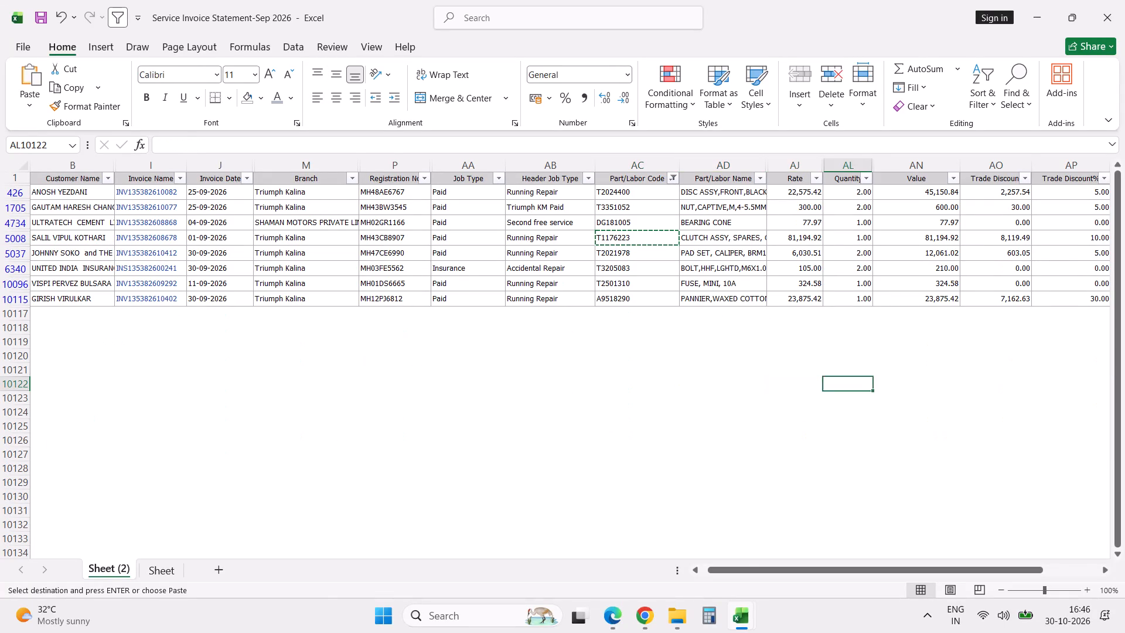
key("Right")
key("Right")
key("Right")
key("Right")
key("Right")
key("Right")
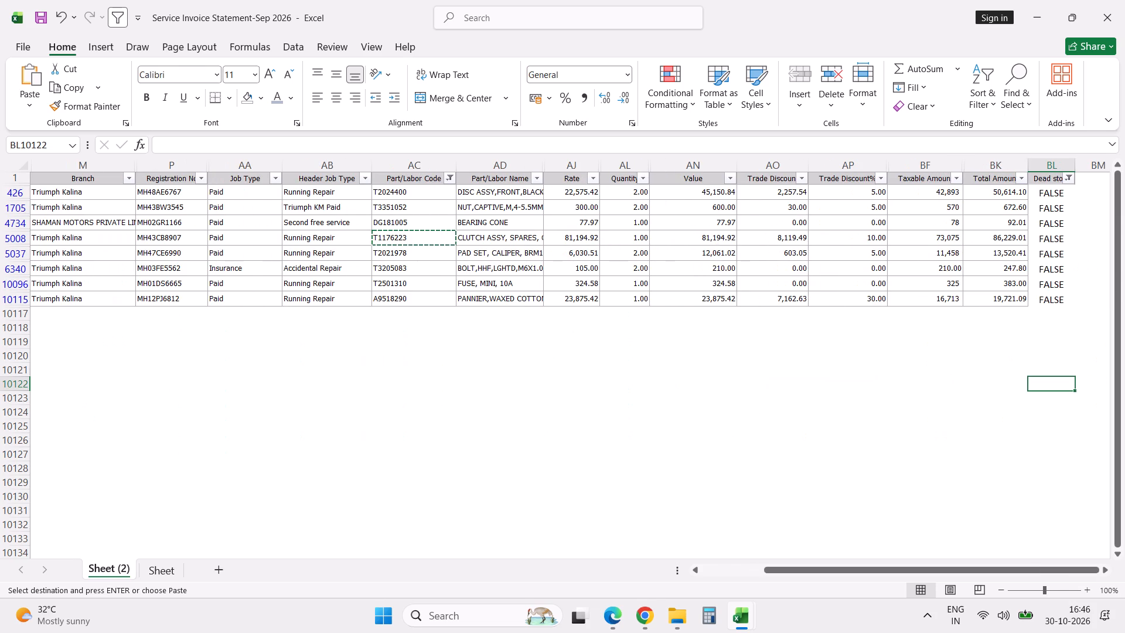
left_click(936, 192)
key("ctrl+shift+Down")
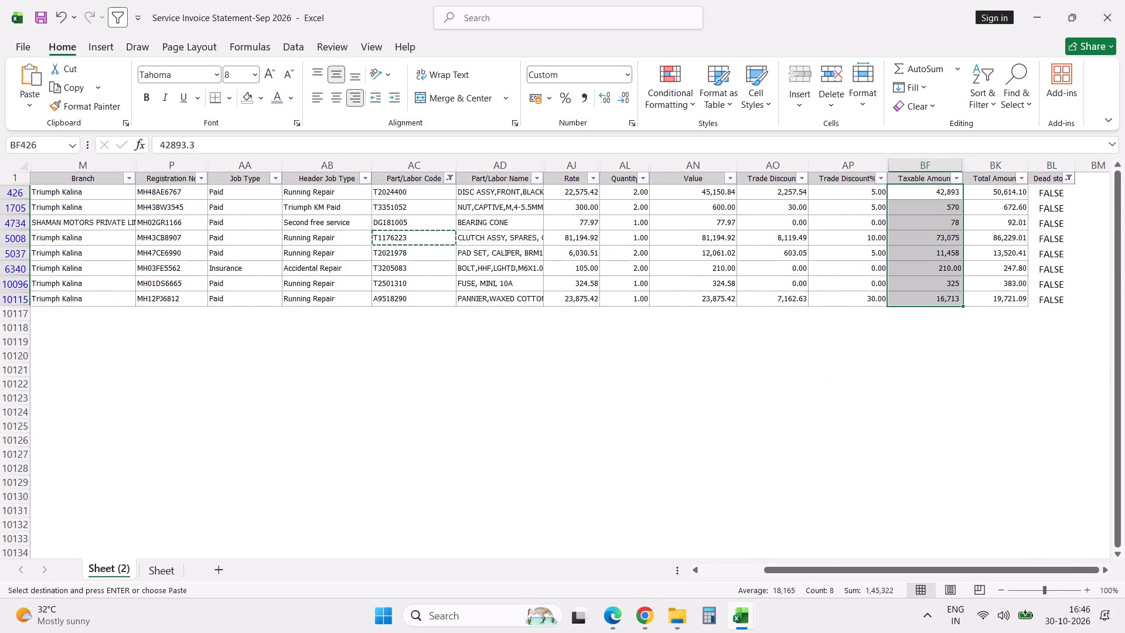
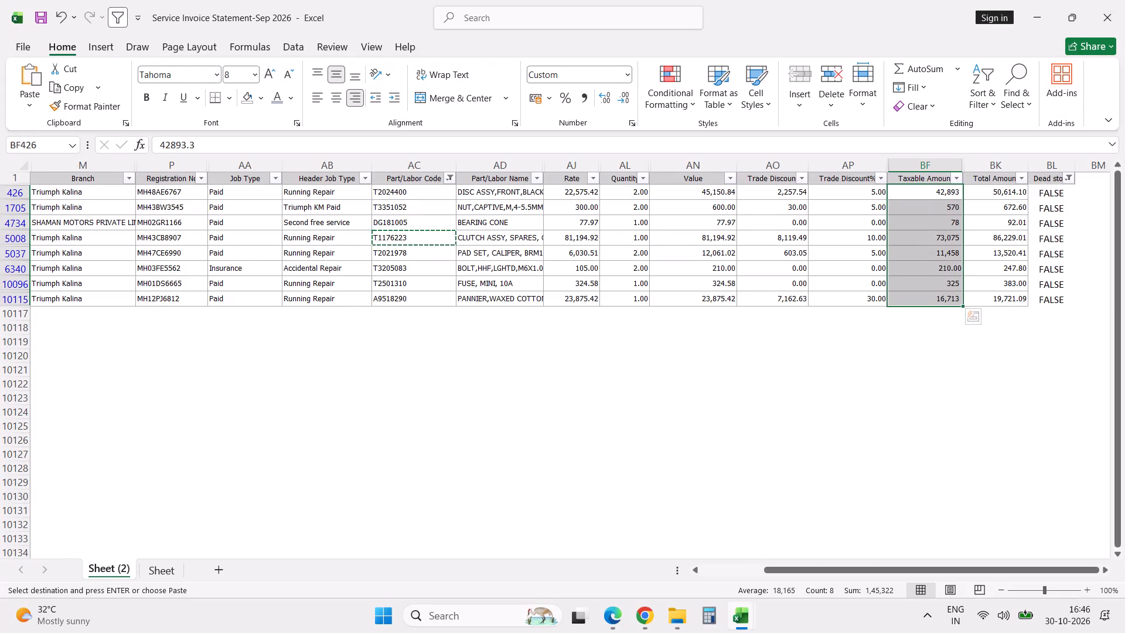
Include all part codes again in the Part/Labor Code column filter.
left_click(451, 179)
left_click(330, 368)
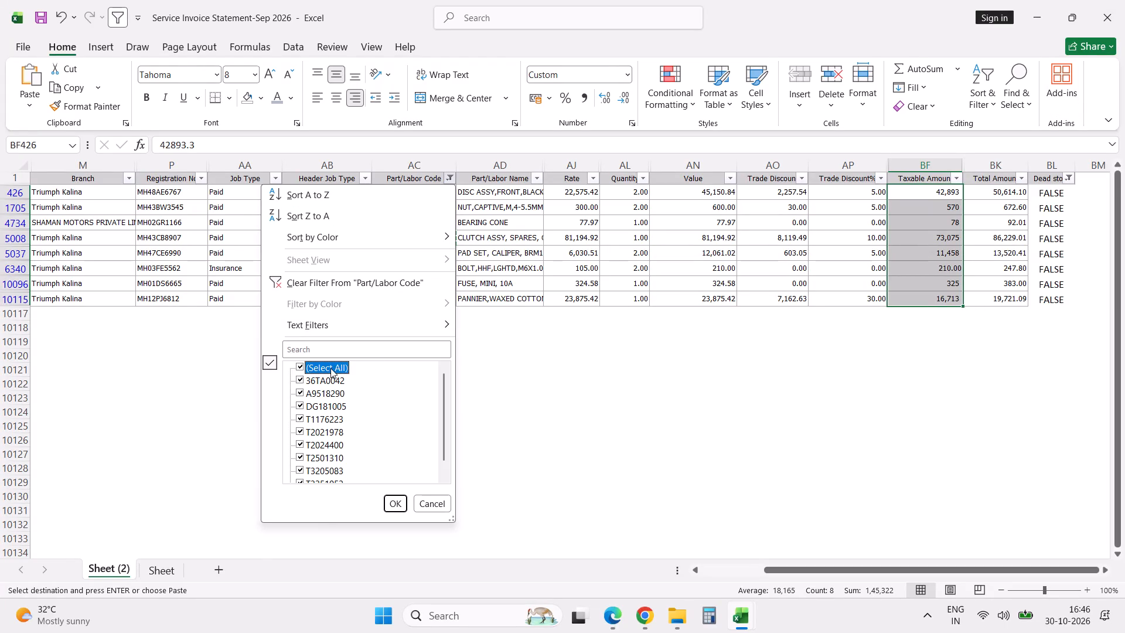
left_click(393, 501)
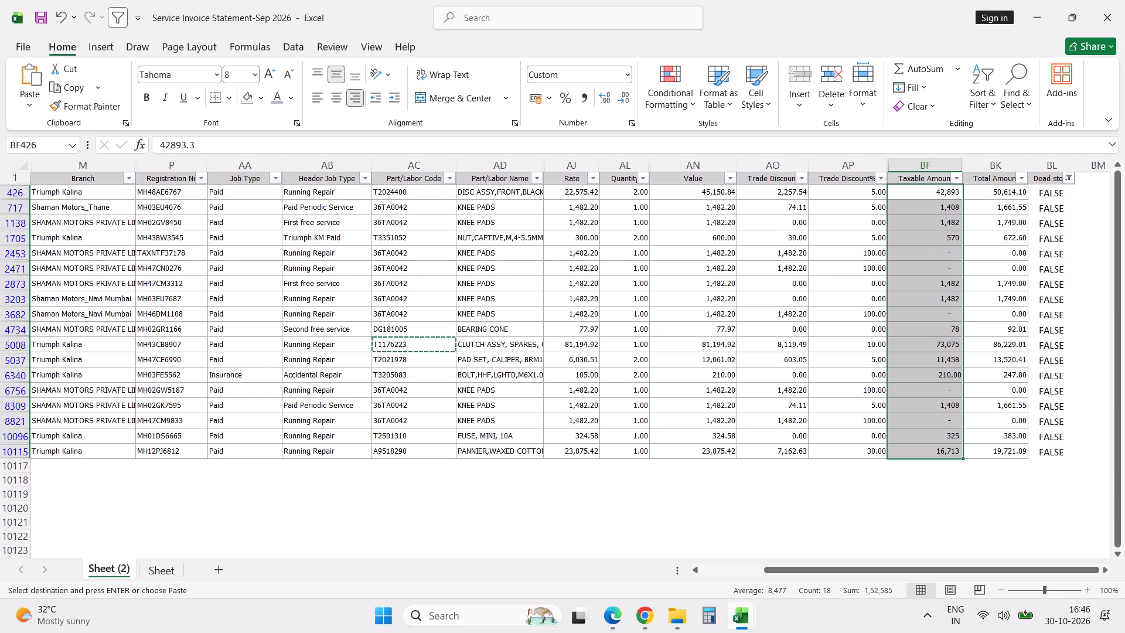
Change the Dead stock column filter to show only the rows flagged TRUE.
left_click(1067, 179)
left_click(935, 393)
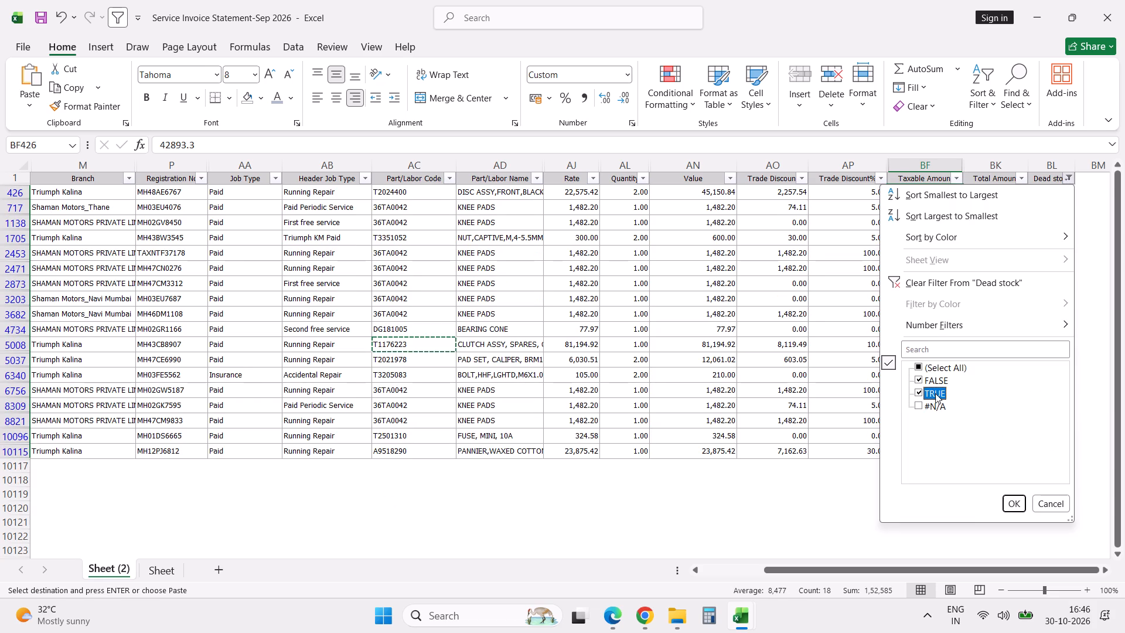
left_click(935, 380)
left_click(1016, 503)
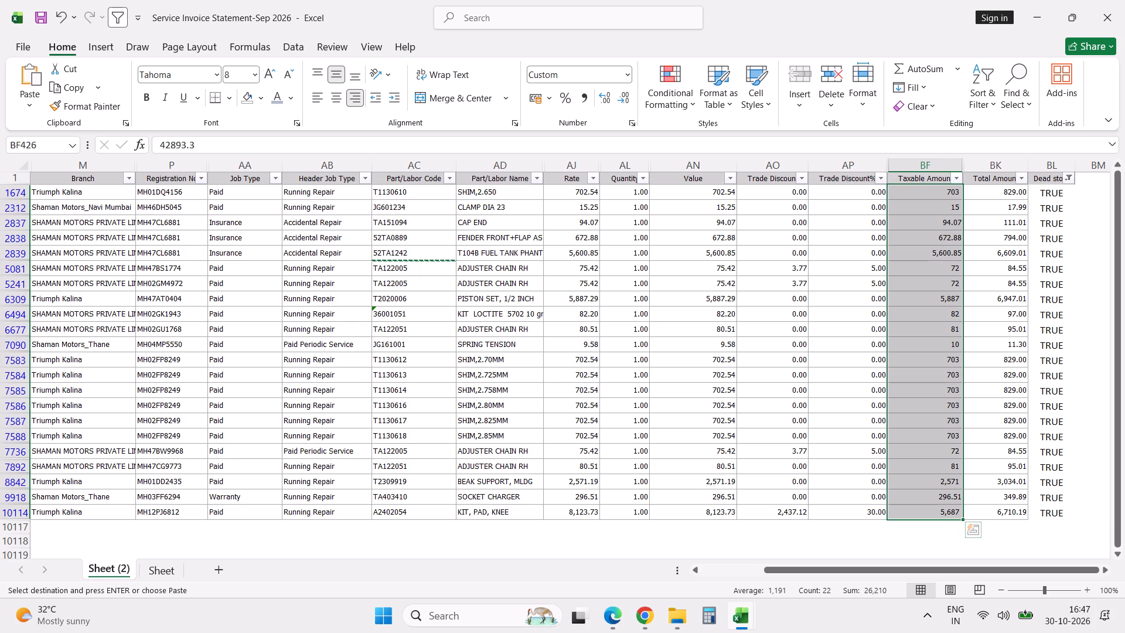
Filter the Branch column to show only SHAMAN MOTORS PRIVATE LIMITED rows.
left_click(119, 224)
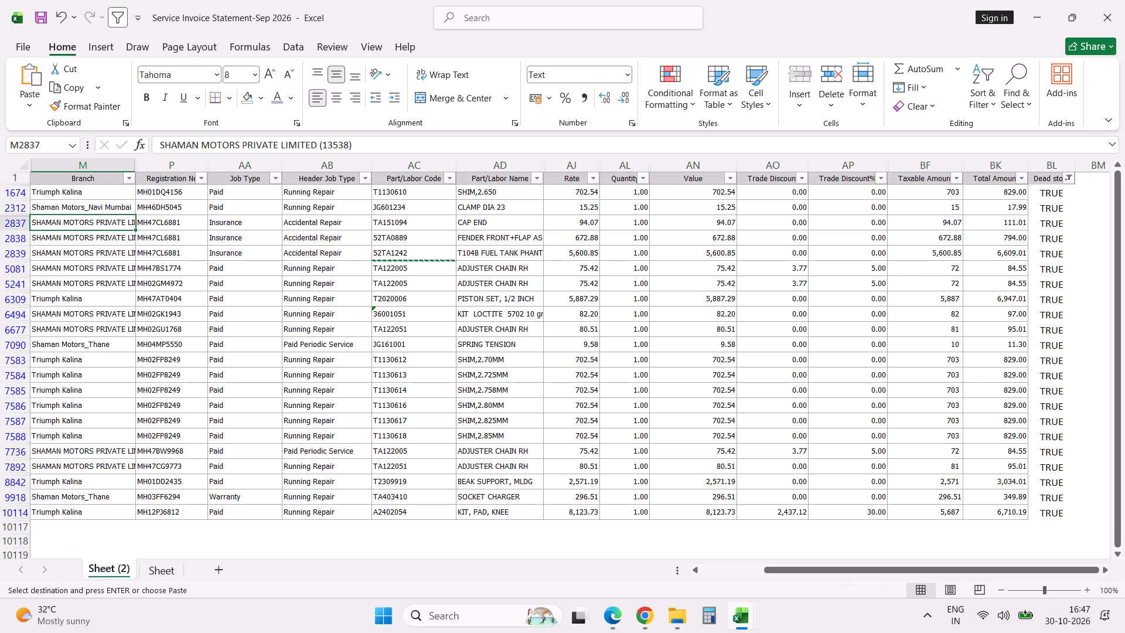
left_click(128, 183)
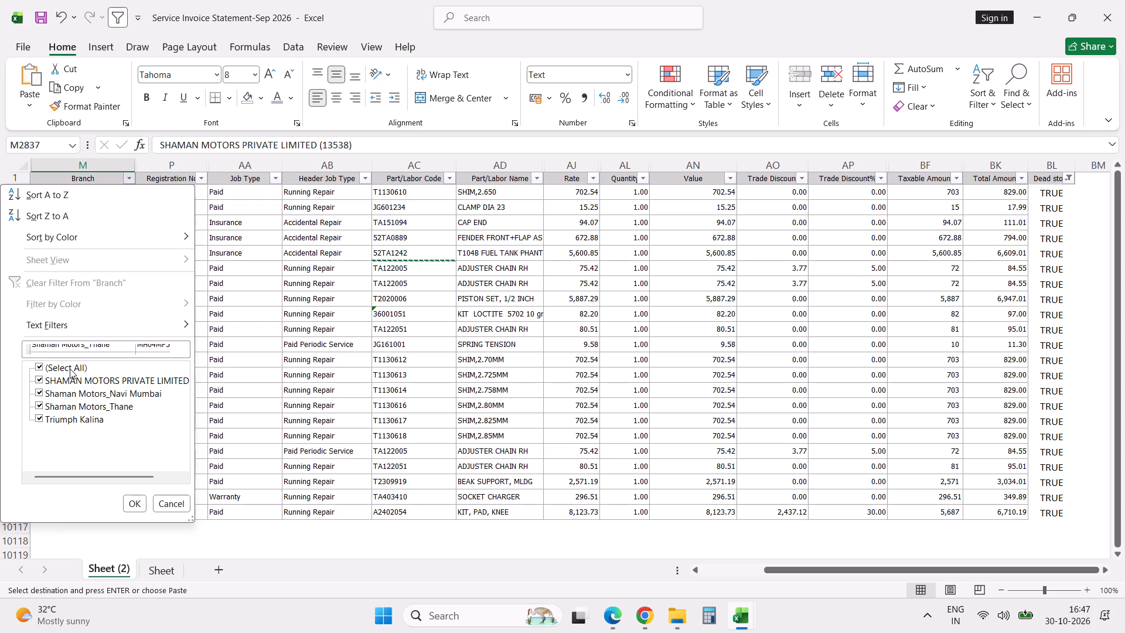
left_click(72, 366)
left_click(74, 379)
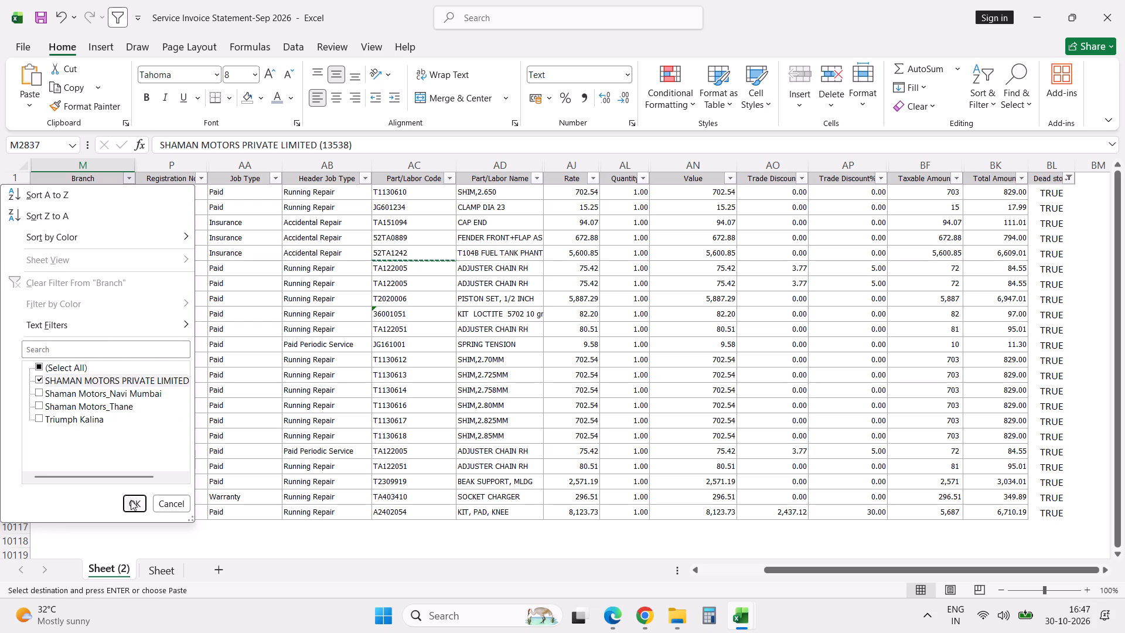
left_click(133, 505)
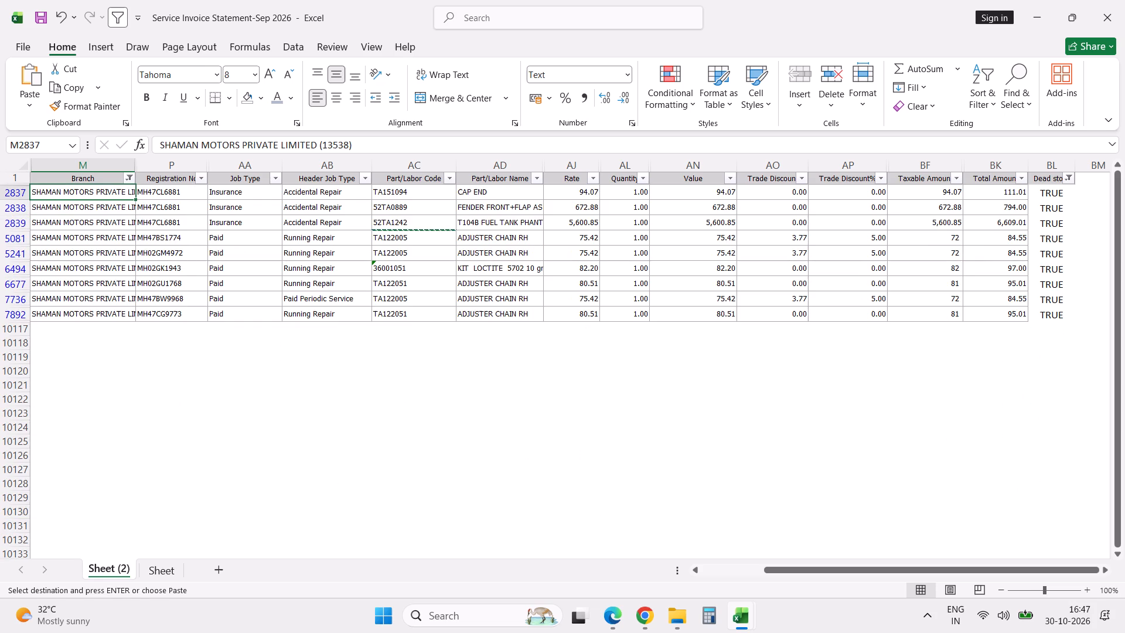
Copy part code 52TA1242 and find it in the Combined sheet of the 02_Dead_Stock_12M_05-09-2026 workbook.
left_click(407, 225)
key("ctrl+c")
key("alt+Tab")
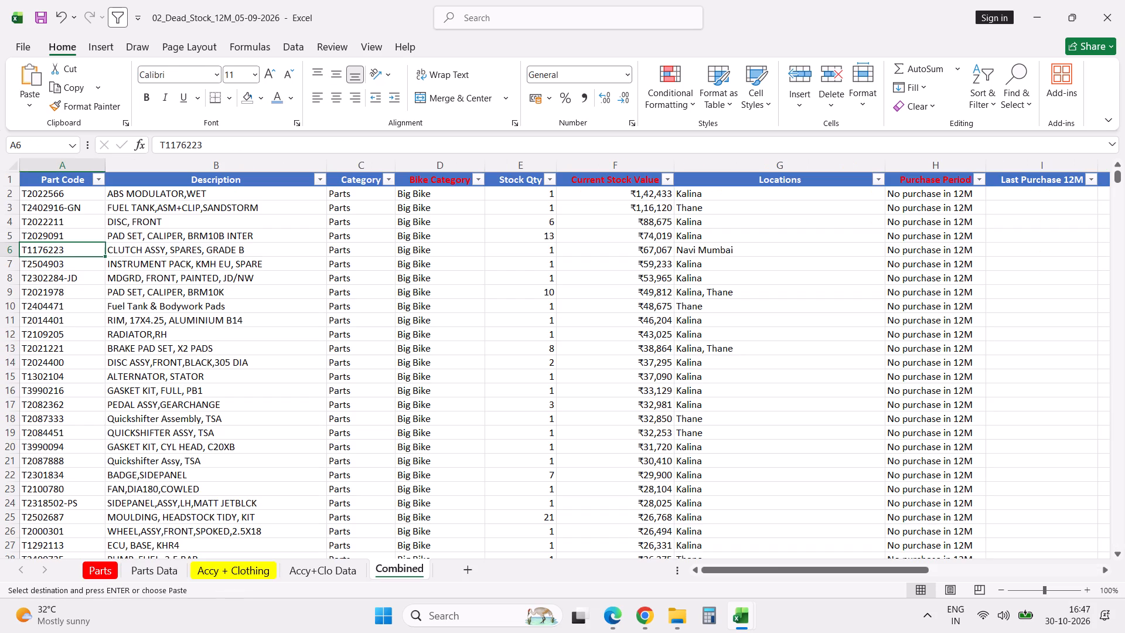
key("ctrl+f")
key("ctrl+v")
key("Return")
key("Escape")
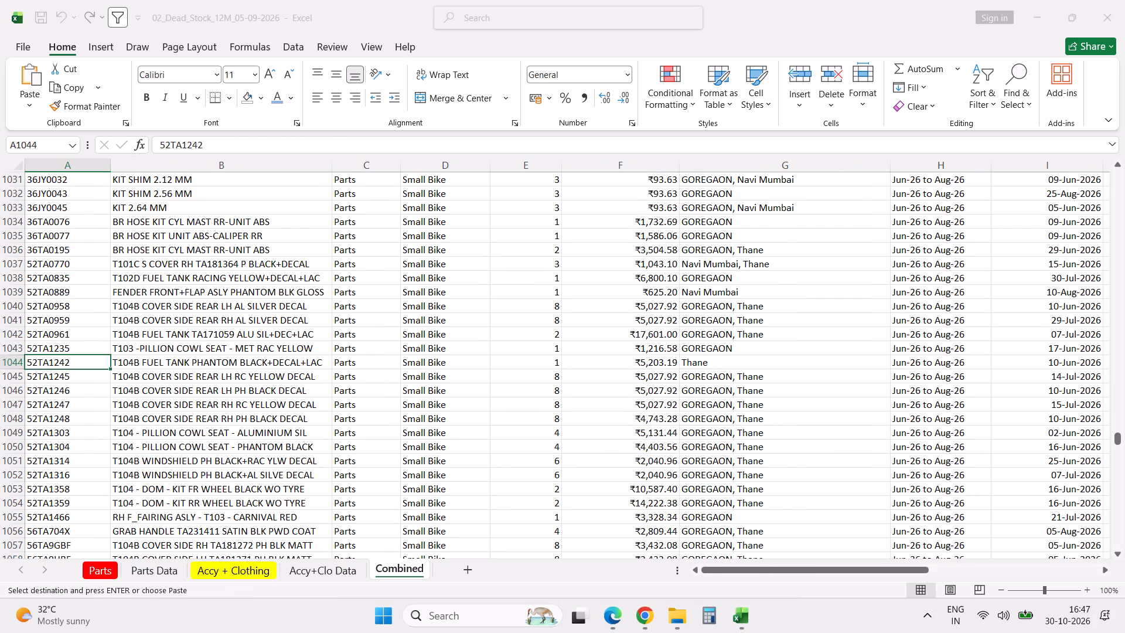
Check the last purchase date and match flag in the 52TA1242 row, then return to the service invoice workbook.
key("Right")
key("Right")
key("Right")
key("Right")
key("Right")
key("Right")
key("Right")
key("Right")
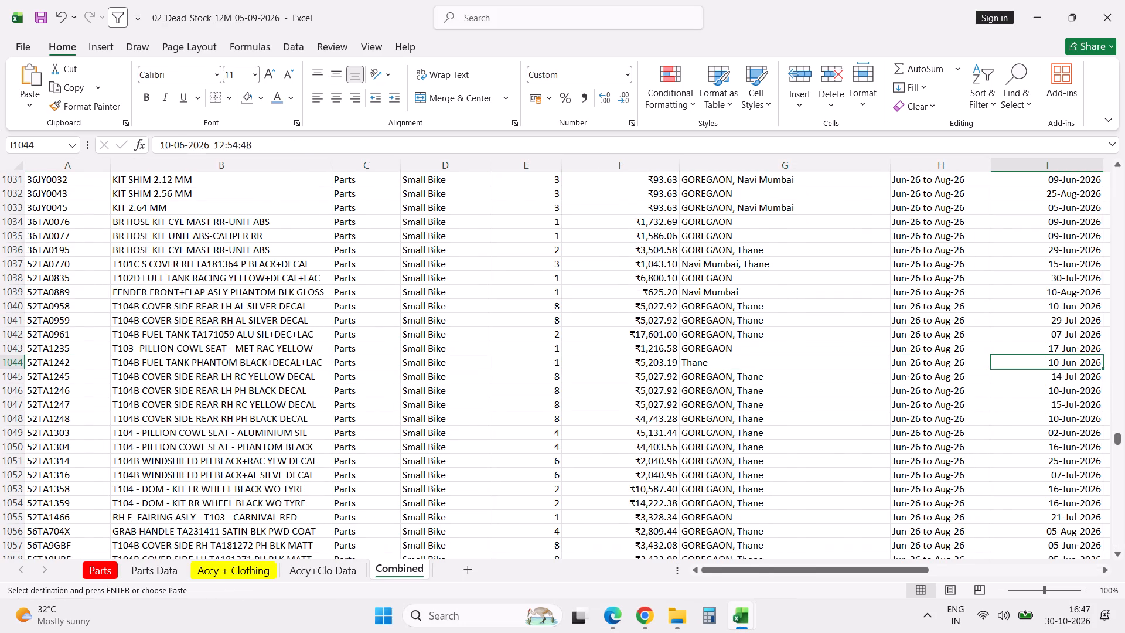
key("Right")
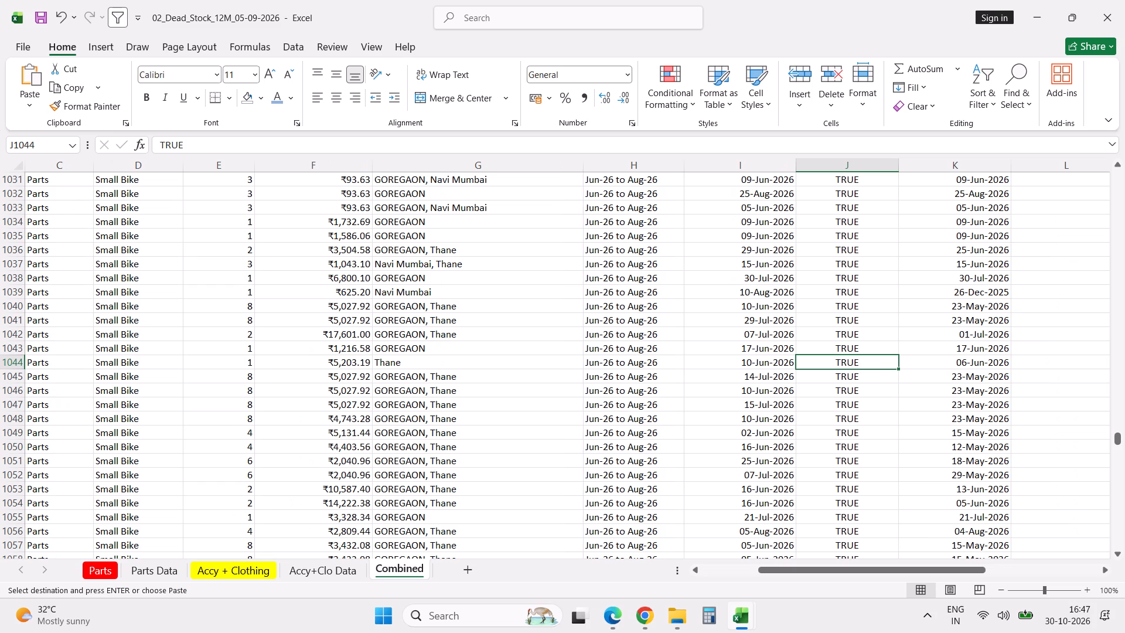
key("alt+Tab")
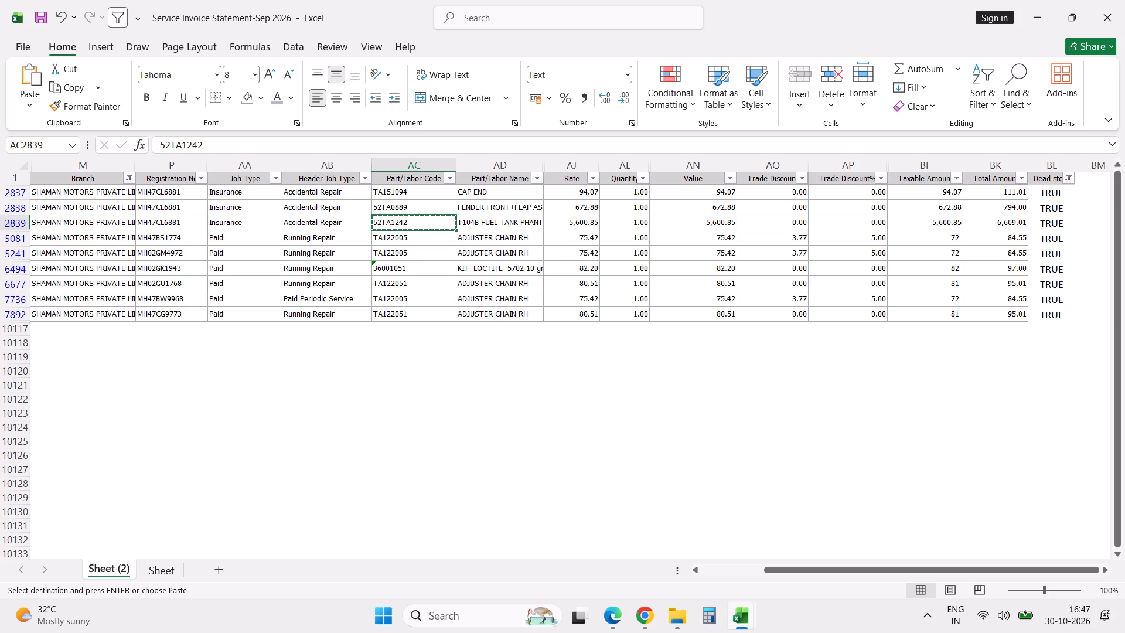
key("Escape")
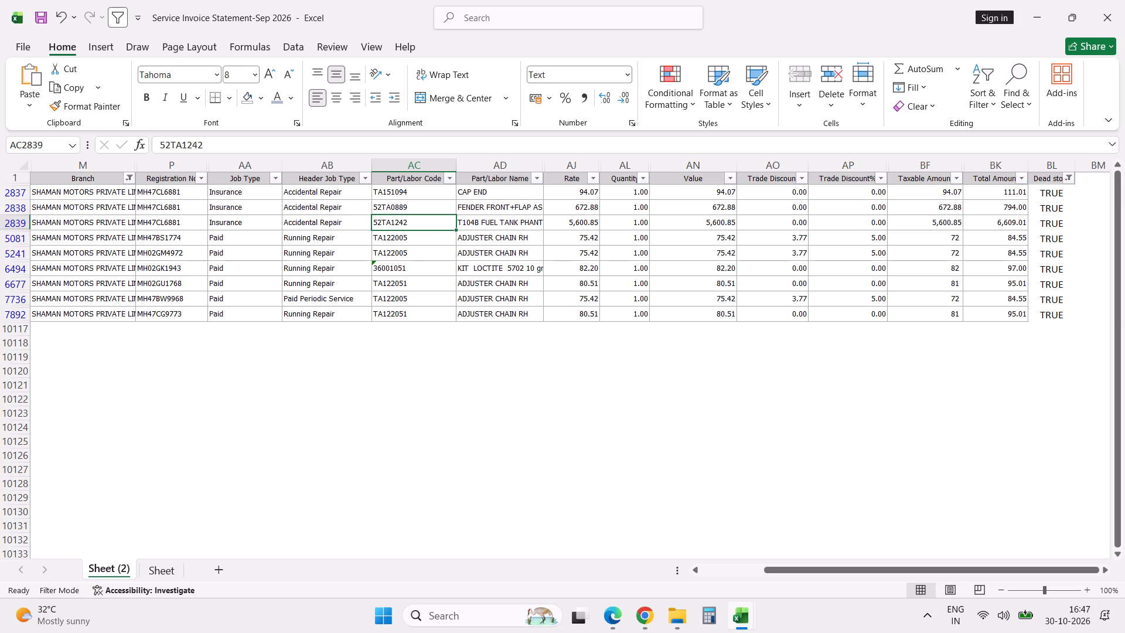
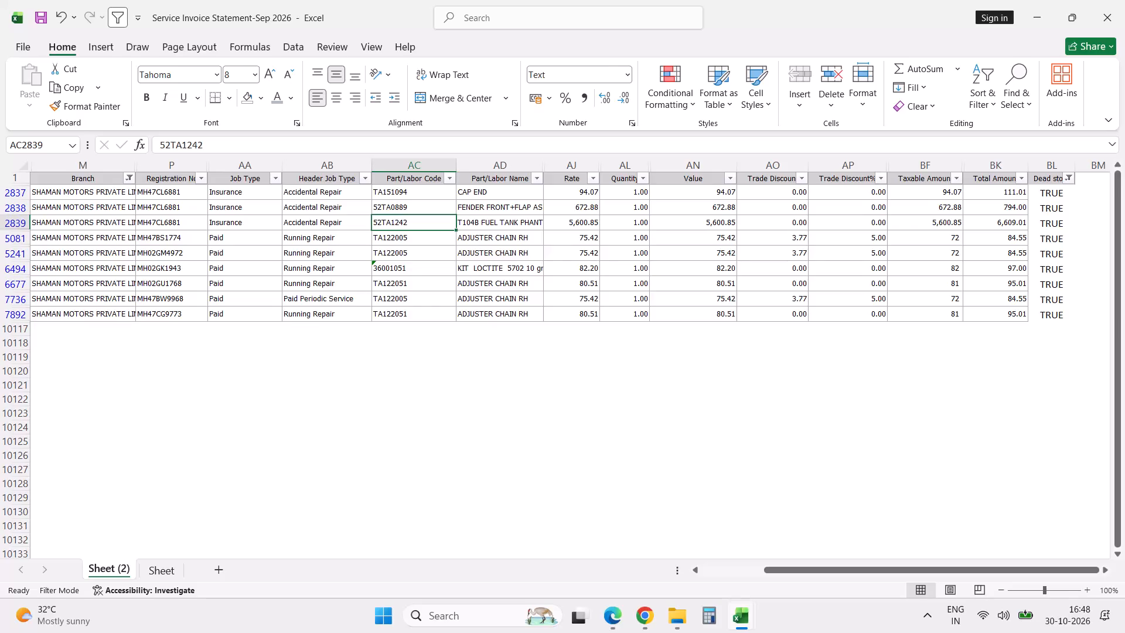
Change the Dead stock column filter to show only the TRUE and #N/A rows, excluding FALSE.
left_click(1069, 180)
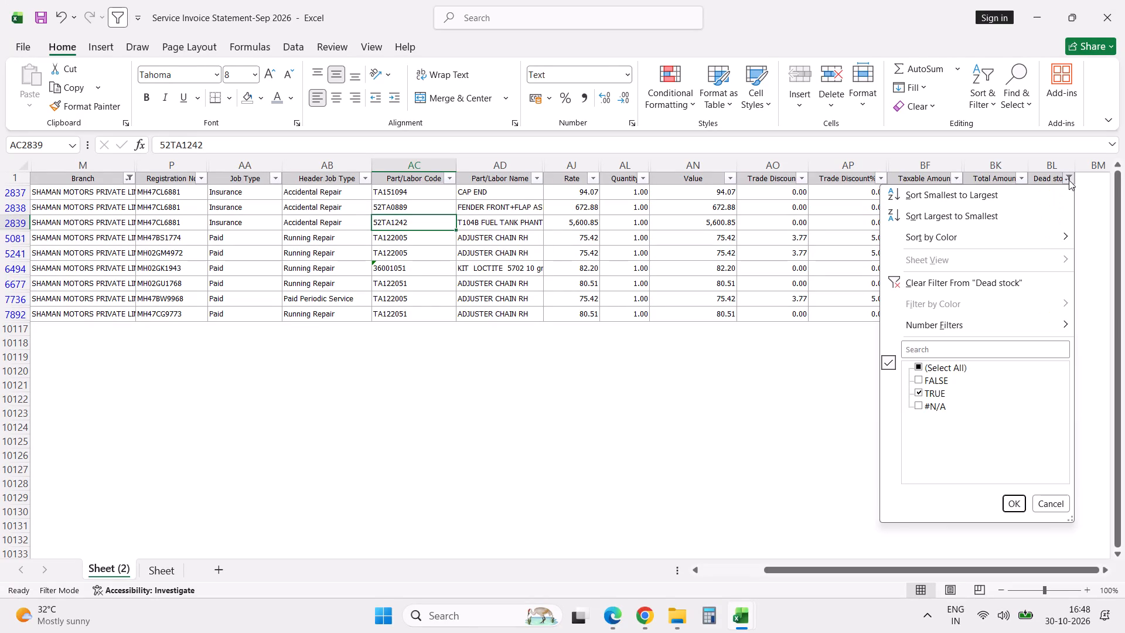
left_click(935, 394)
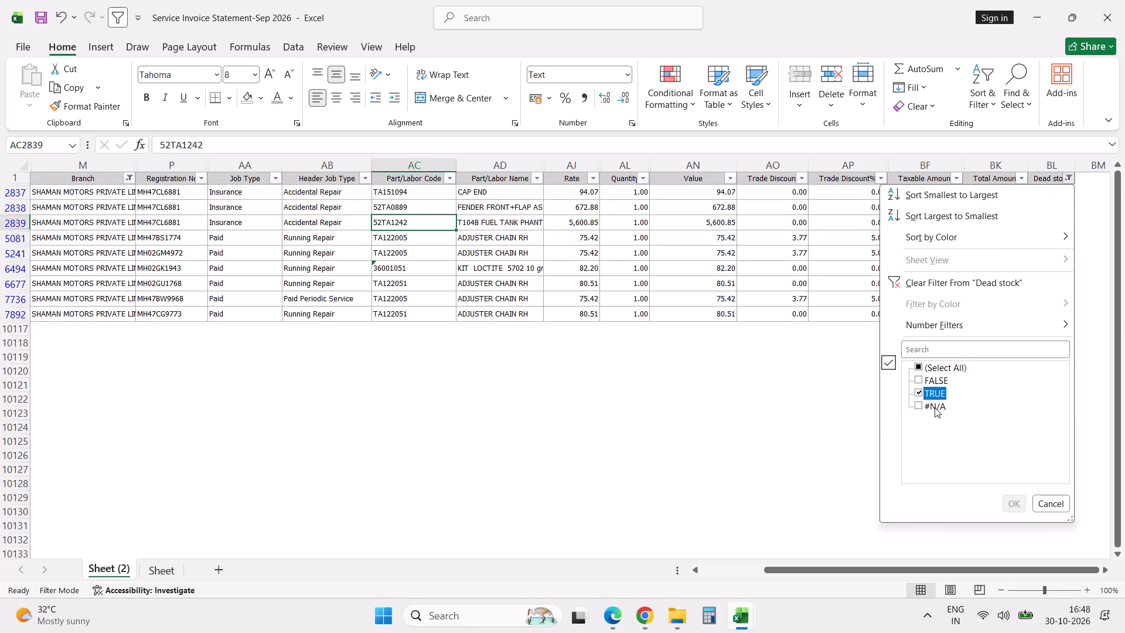
left_click(938, 371)
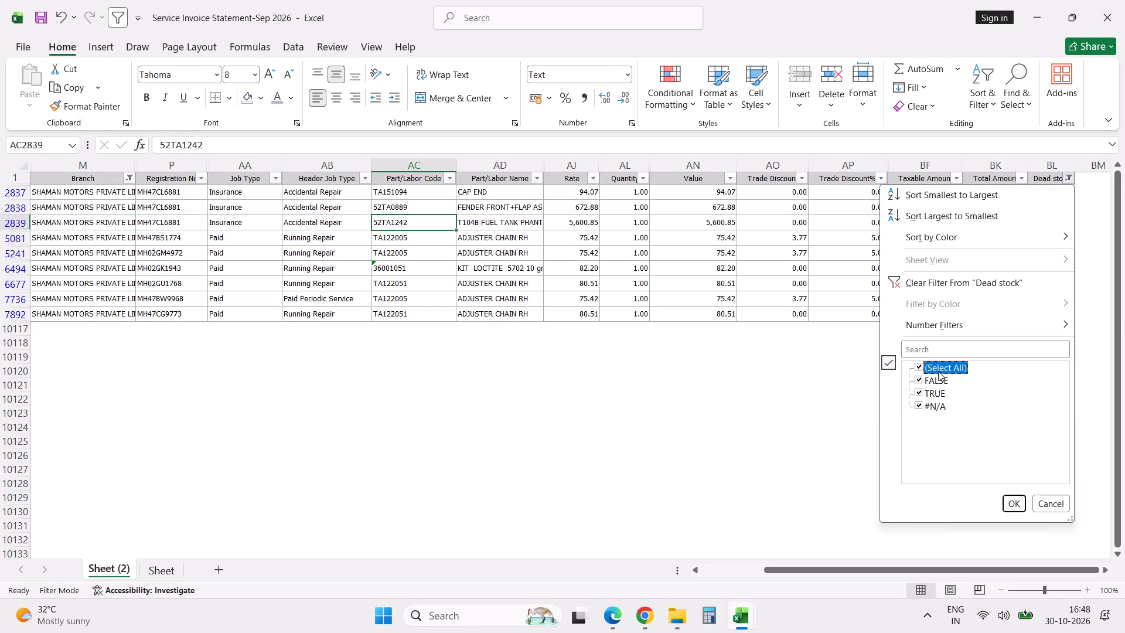
left_click(935, 379)
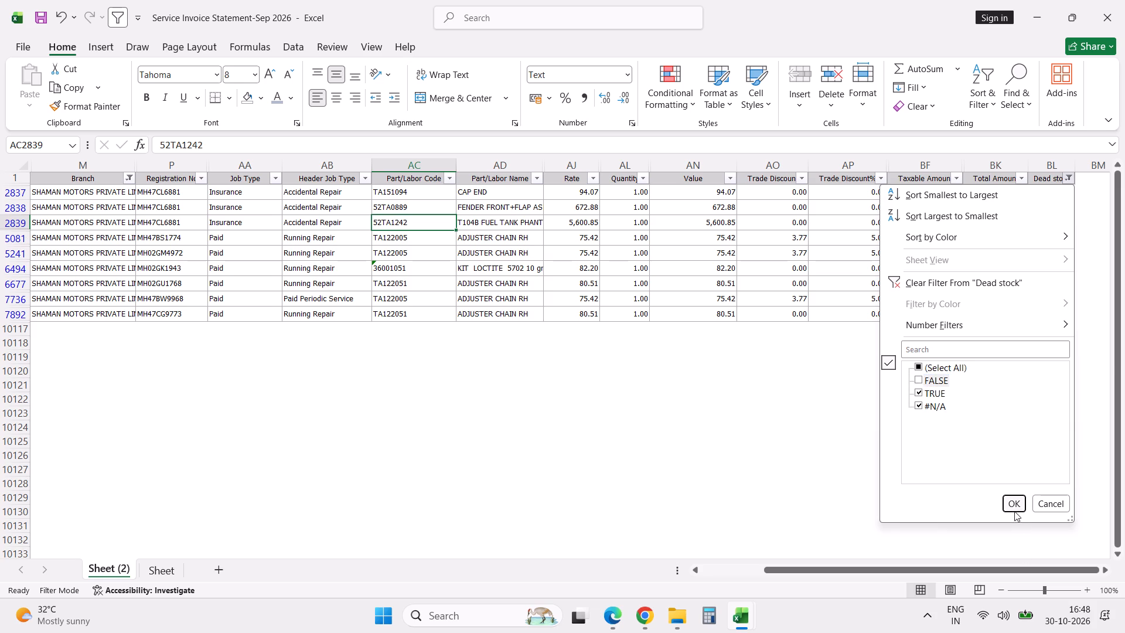
left_click(1014, 508)
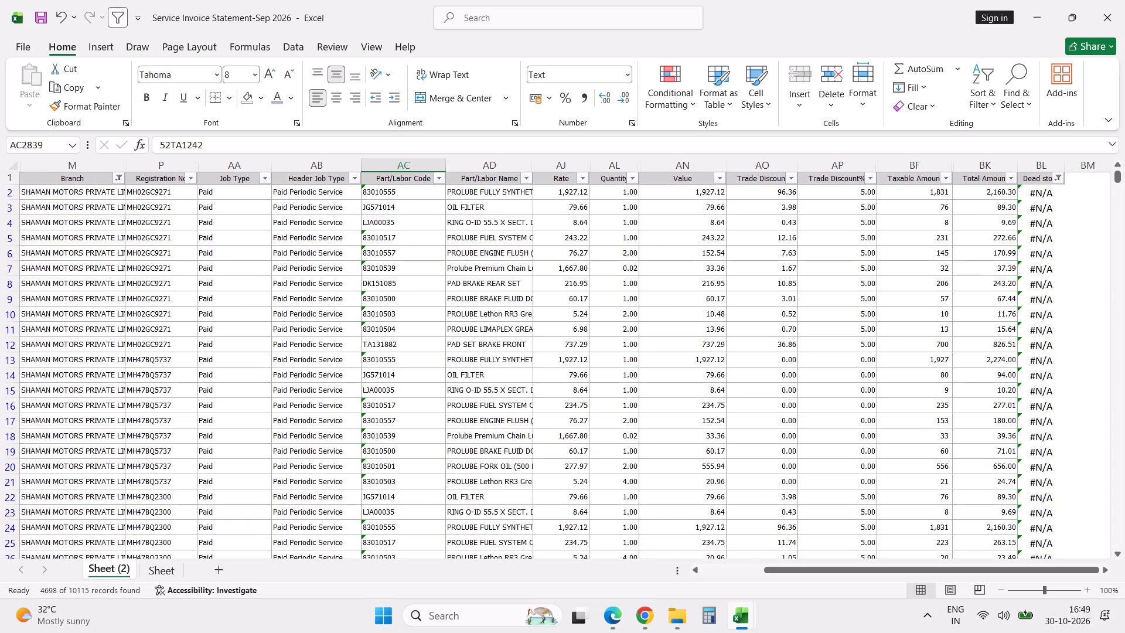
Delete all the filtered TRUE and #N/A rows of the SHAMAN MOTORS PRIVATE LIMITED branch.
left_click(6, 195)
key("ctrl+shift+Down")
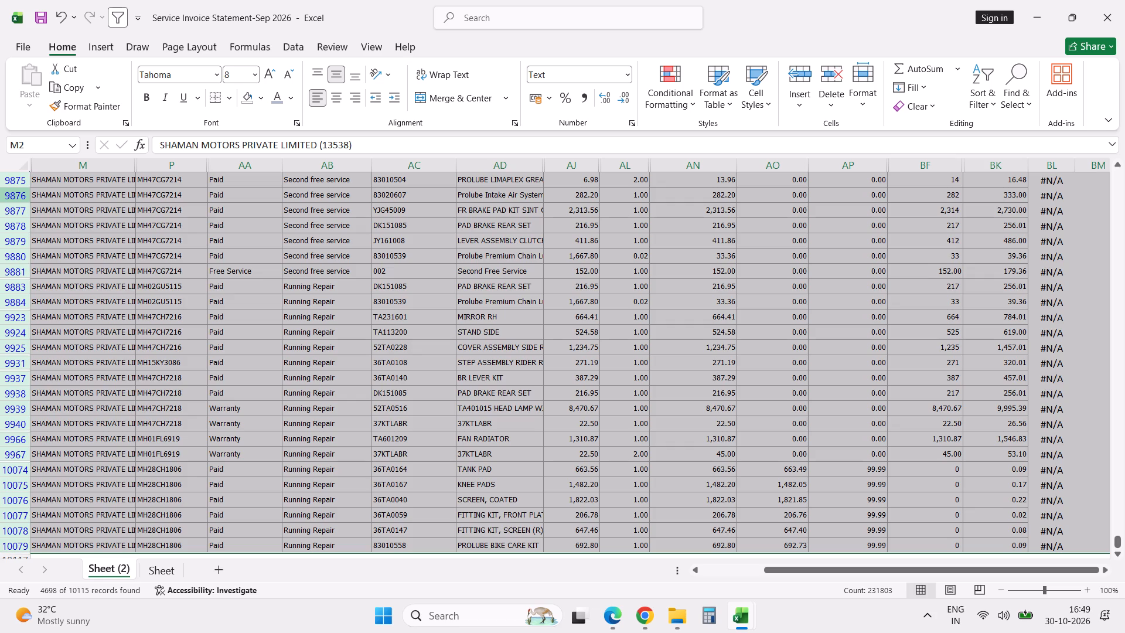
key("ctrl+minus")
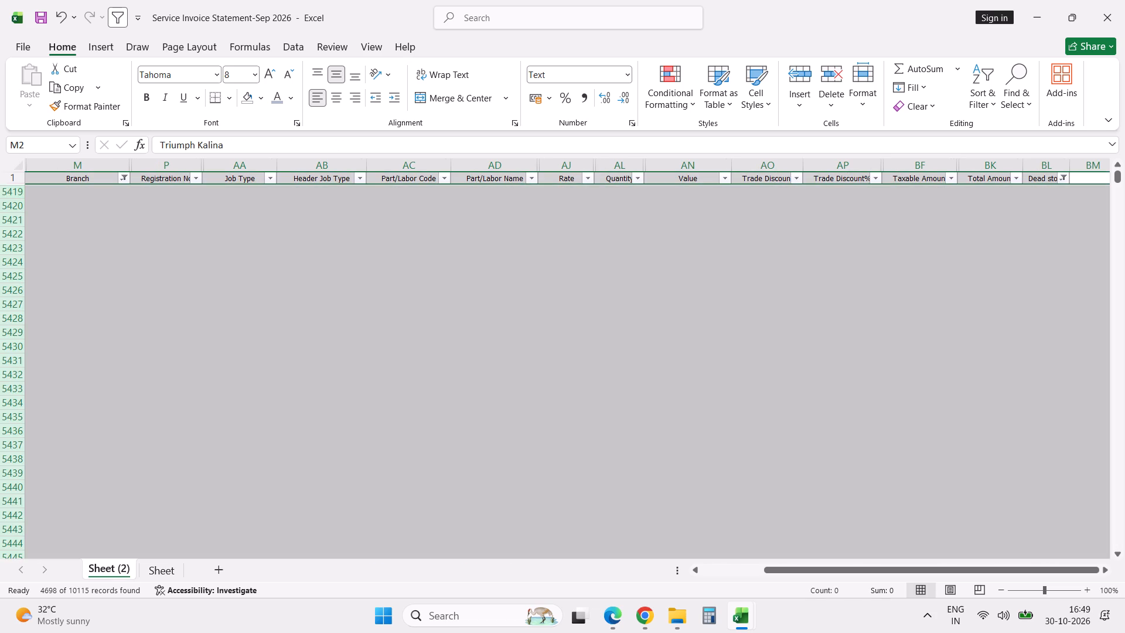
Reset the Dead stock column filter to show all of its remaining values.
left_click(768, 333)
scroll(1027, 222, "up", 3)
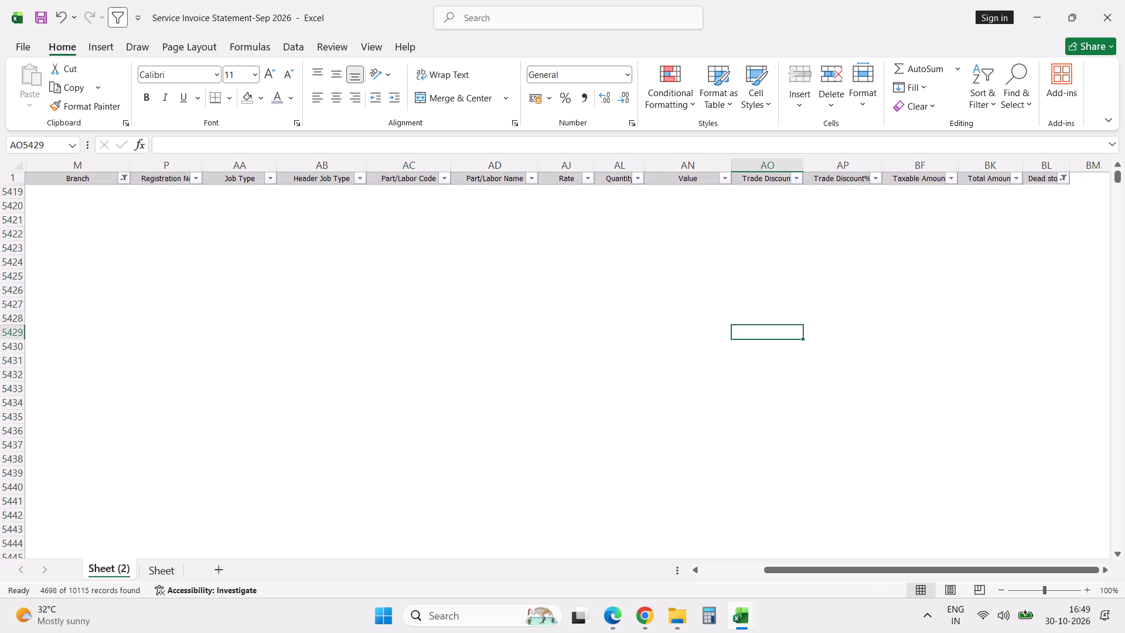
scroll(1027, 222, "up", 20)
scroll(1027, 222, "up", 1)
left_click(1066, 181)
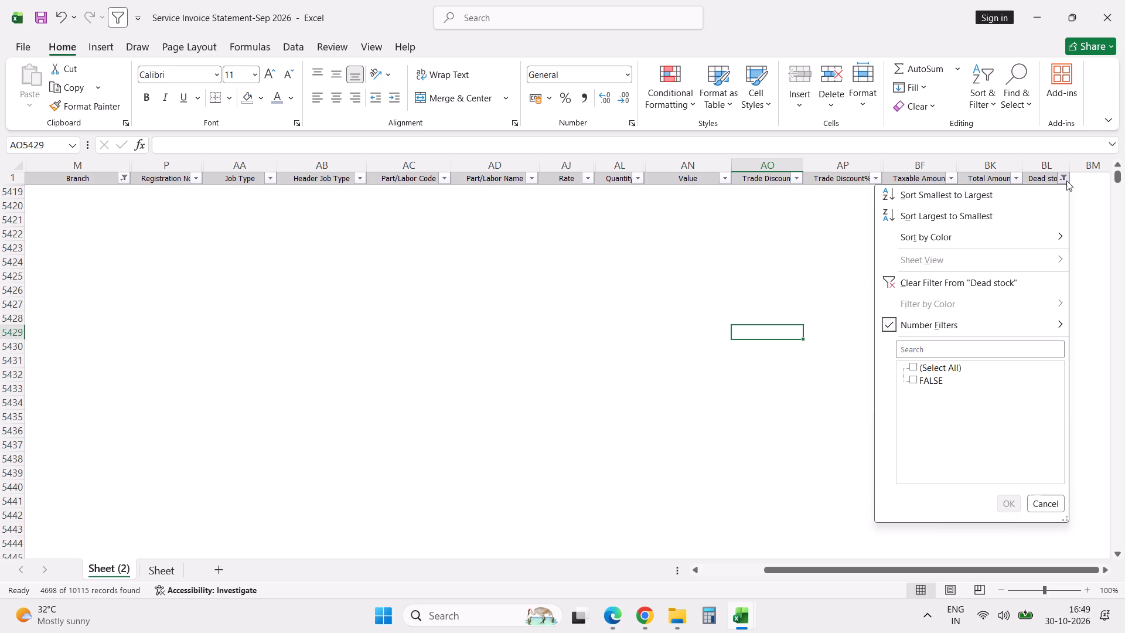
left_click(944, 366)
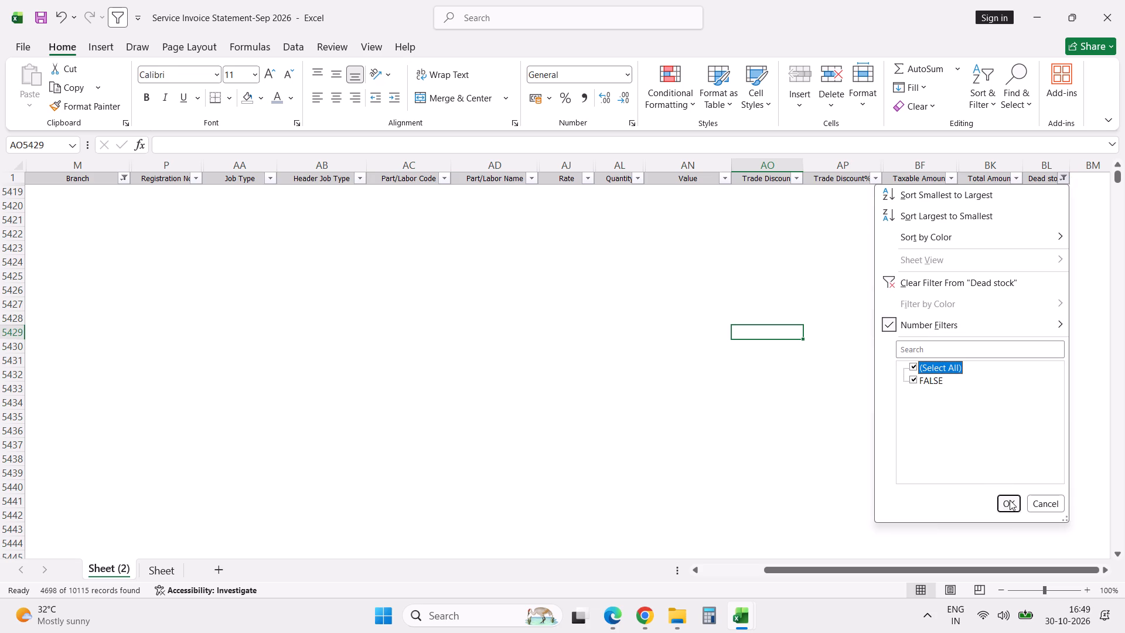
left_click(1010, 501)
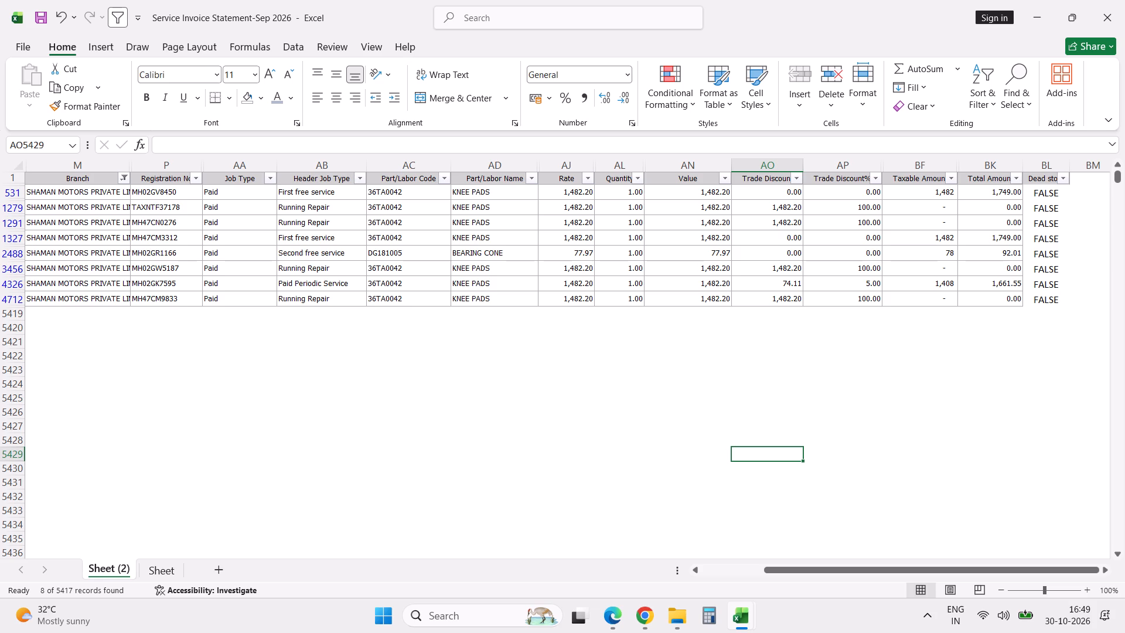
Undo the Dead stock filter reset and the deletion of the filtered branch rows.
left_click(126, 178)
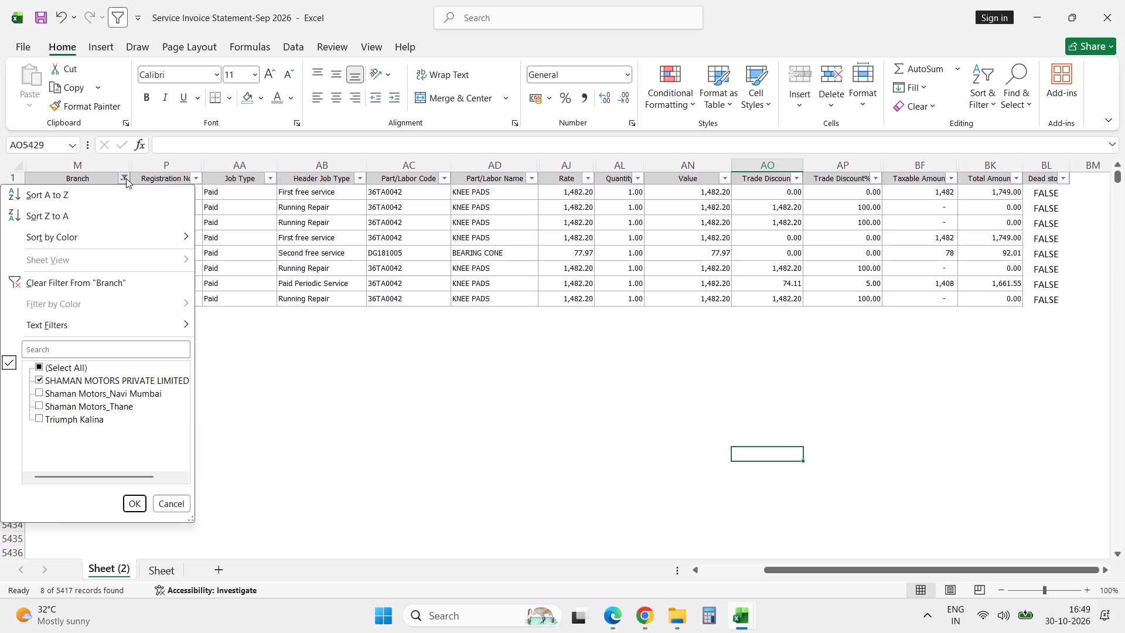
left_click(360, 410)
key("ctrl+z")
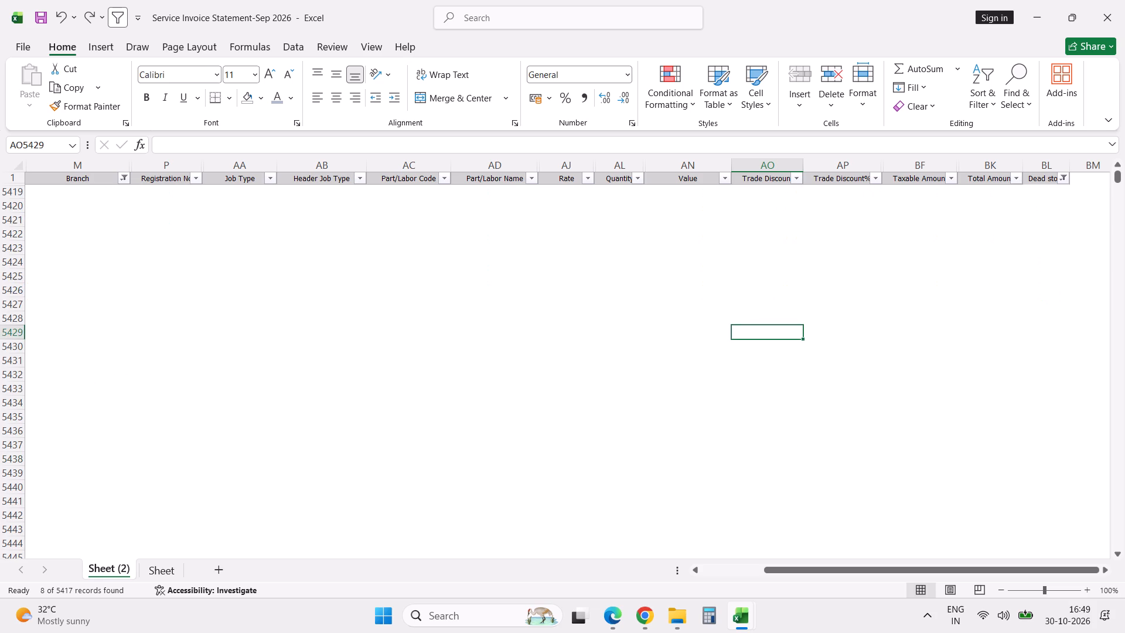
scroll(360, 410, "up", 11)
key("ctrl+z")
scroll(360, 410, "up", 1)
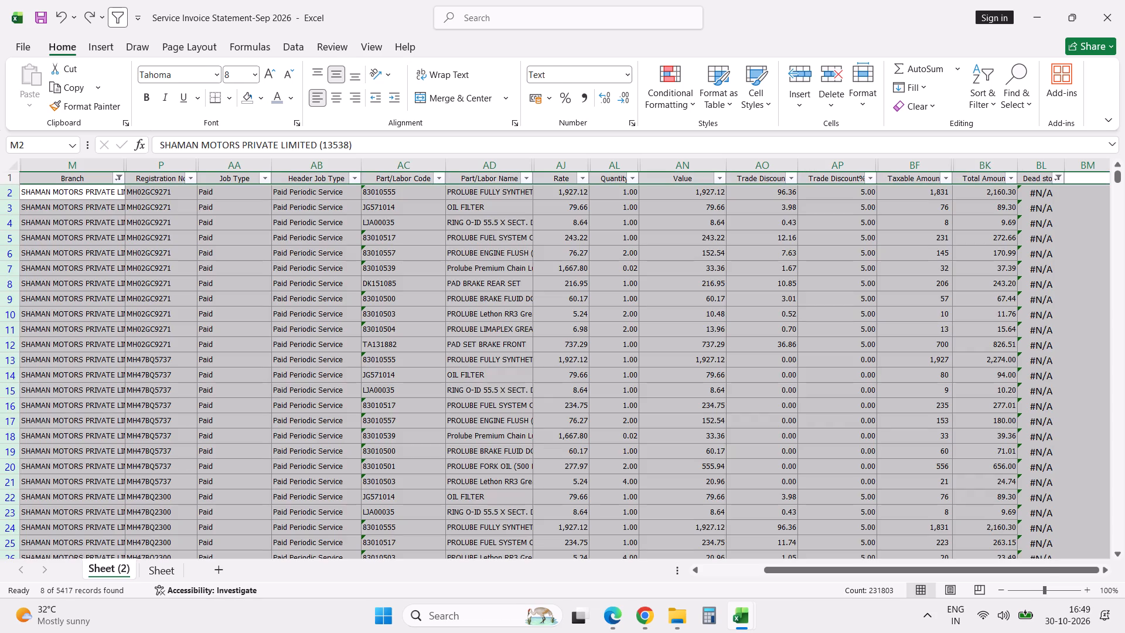
Set the Branch filter to include all branches, keeping the Dead stock filter on TRUE and #N/A.
left_click(119, 178)
left_click(77, 367)
left_click(139, 506)
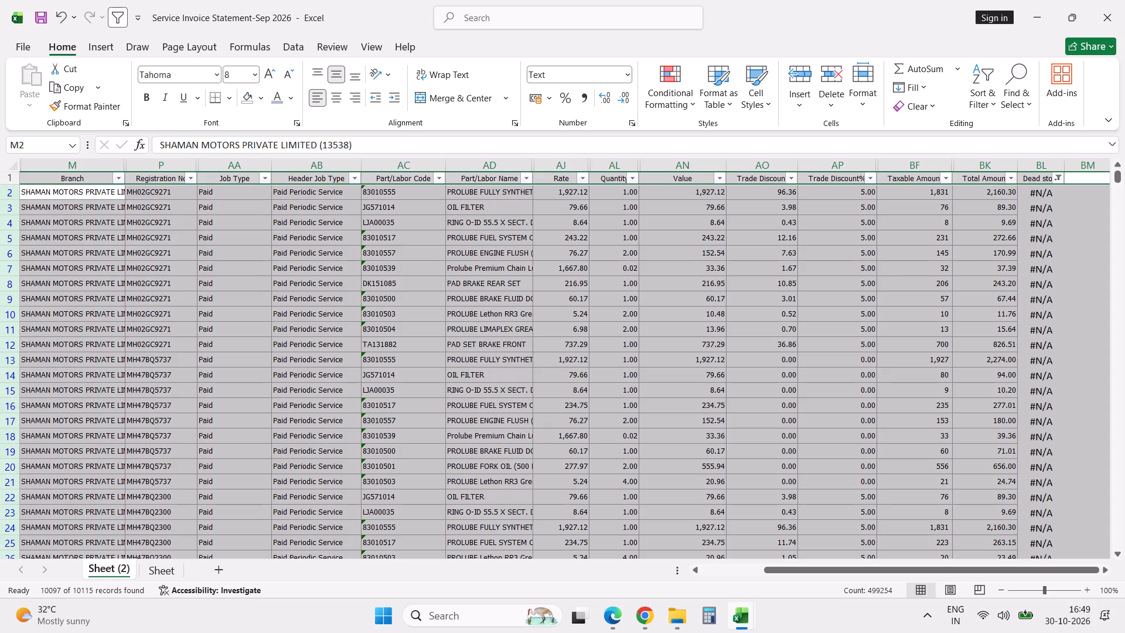
left_click(1059, 179)
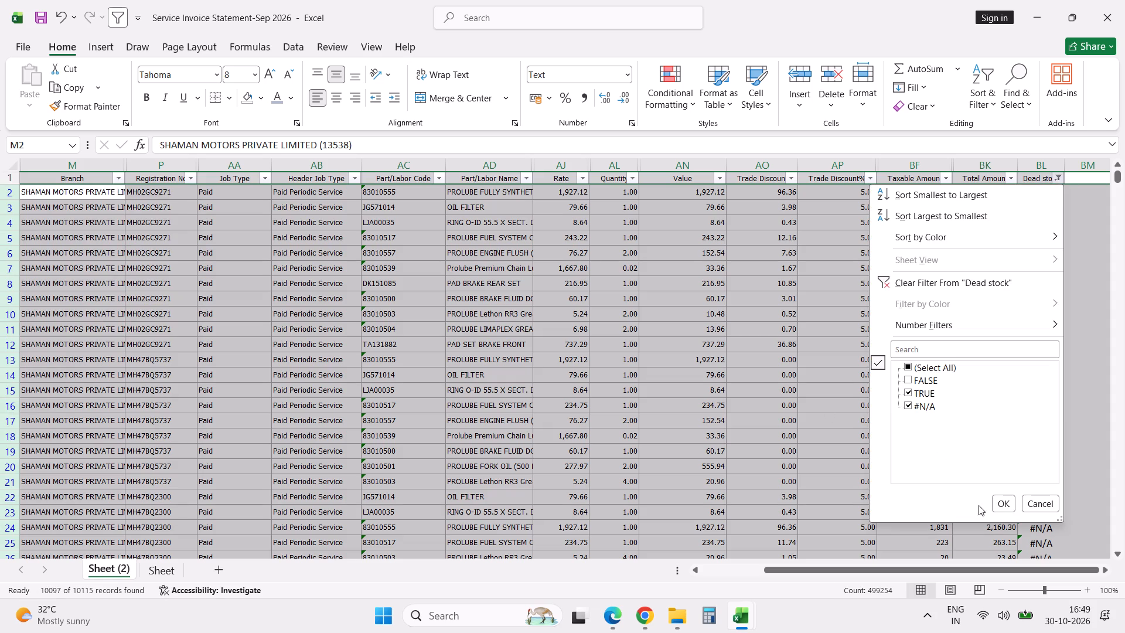
left_click(1000, 498)
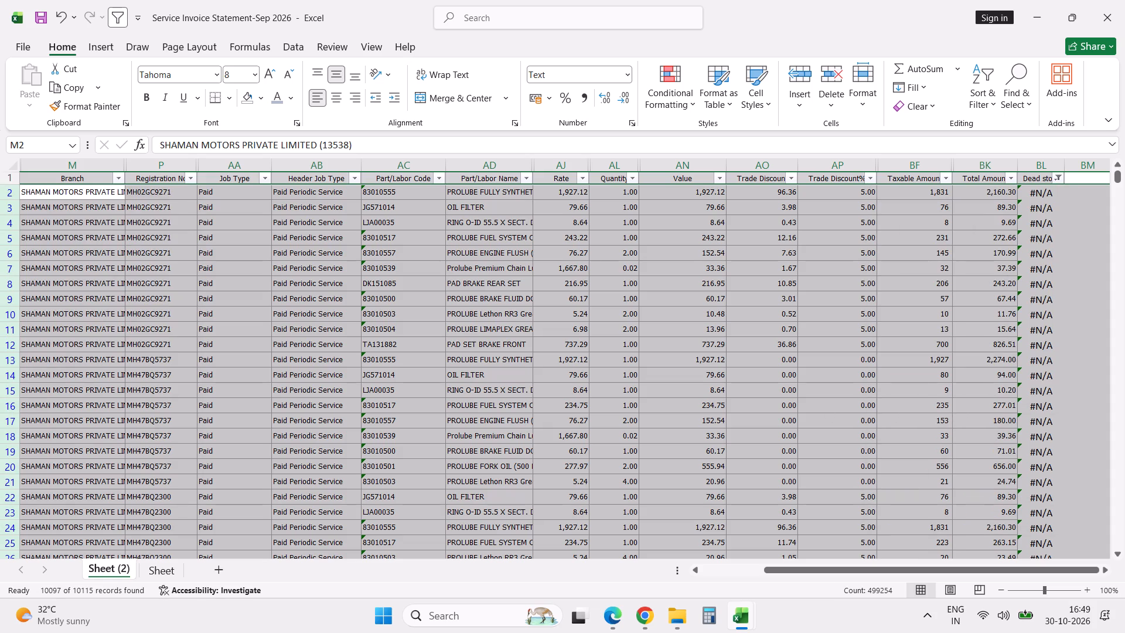
Delete all the filtered TRUE and #N/A rows across every branch, from row 2 to the last data row.
left_click(99, 181)
key("Left")
key("Left")
key("Left")
key("Left")
key("Left")
key("Left")
key("Left")
key("Left")
key("Left")
key("Left")
key("Left")
key("Left")
key("Left")
key("Left")
key("Left")
key("Left")
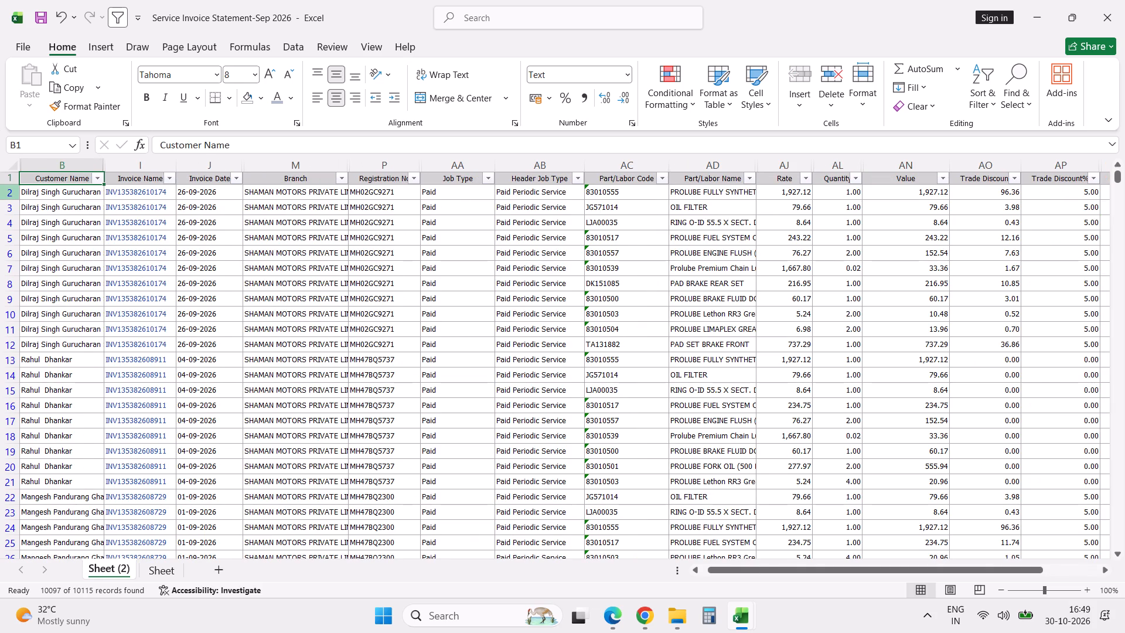
left_click(15, 193)
key("ctrl+shift+Down")
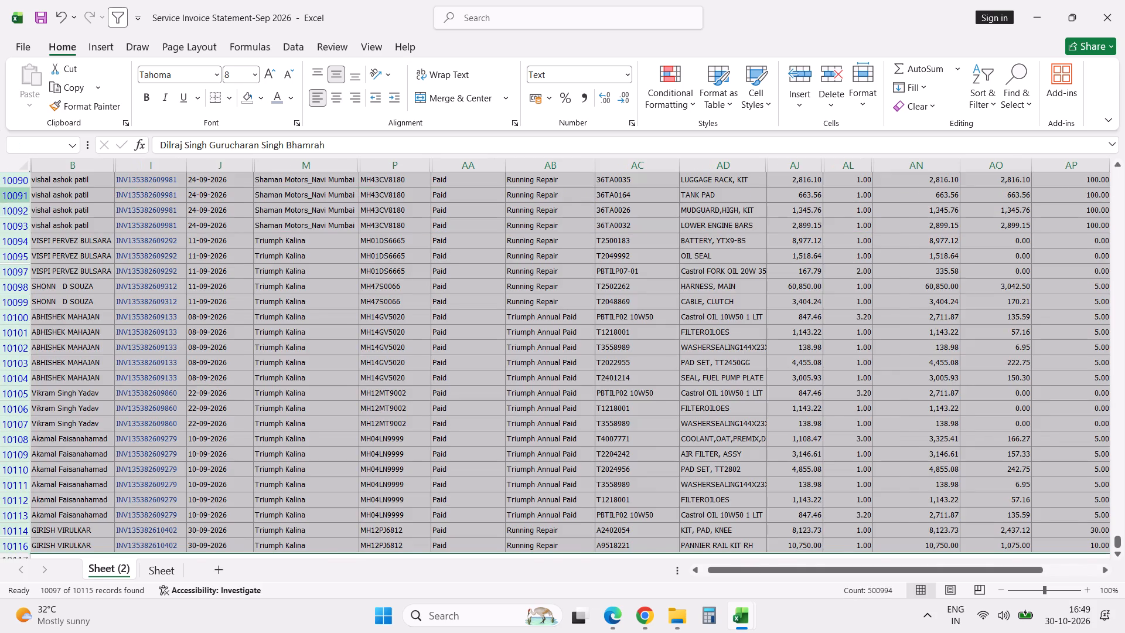
key("ctrl+minus")
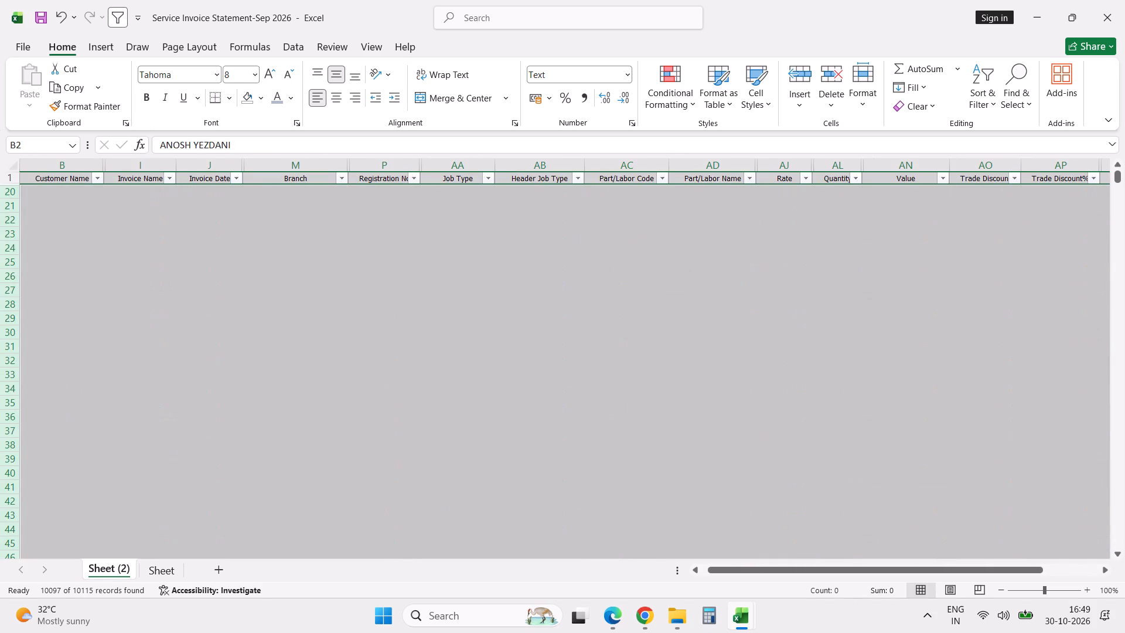
Reset the Dead stock column filter to show all the remaining FALSE rows.
left_click(384, 181)
key("ctrl+Right")
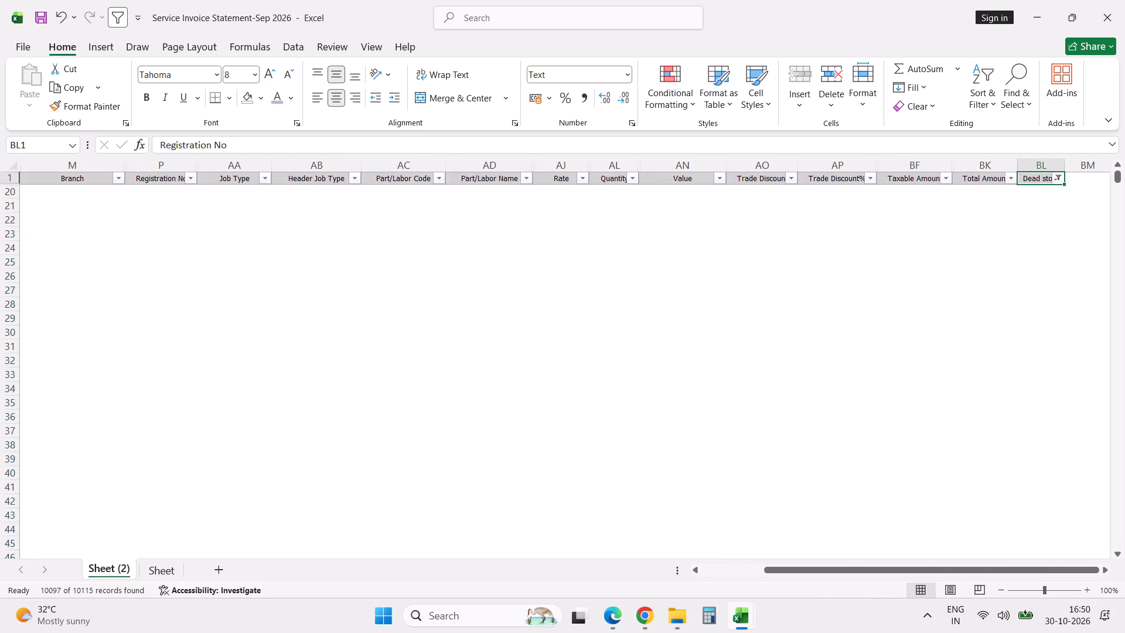
left_click(1057, 175)
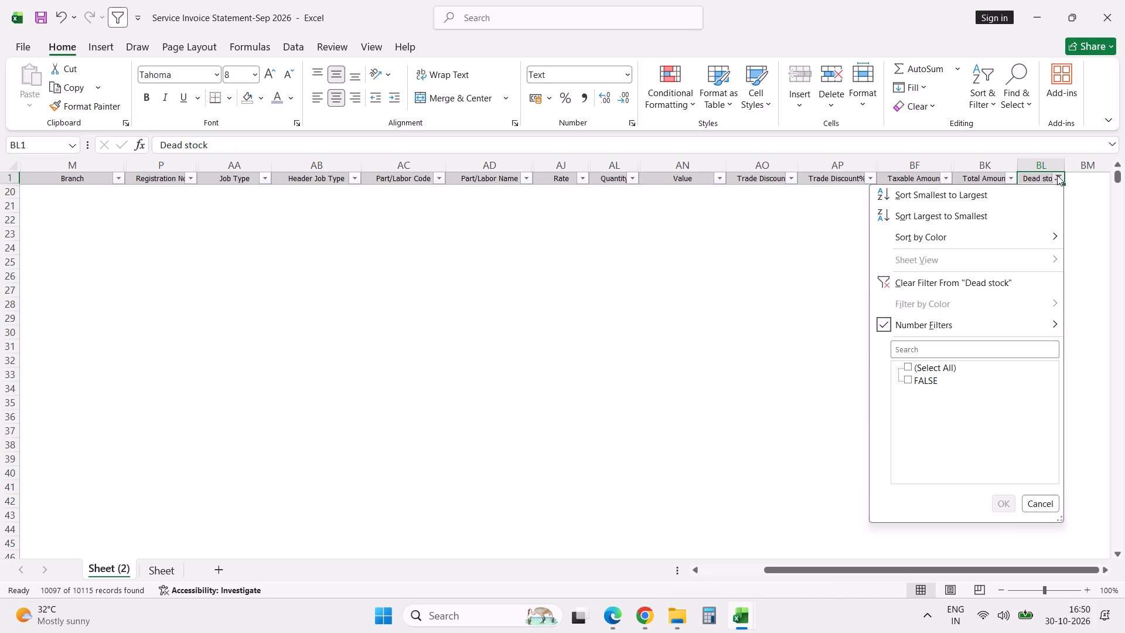
left_click(931, 368)
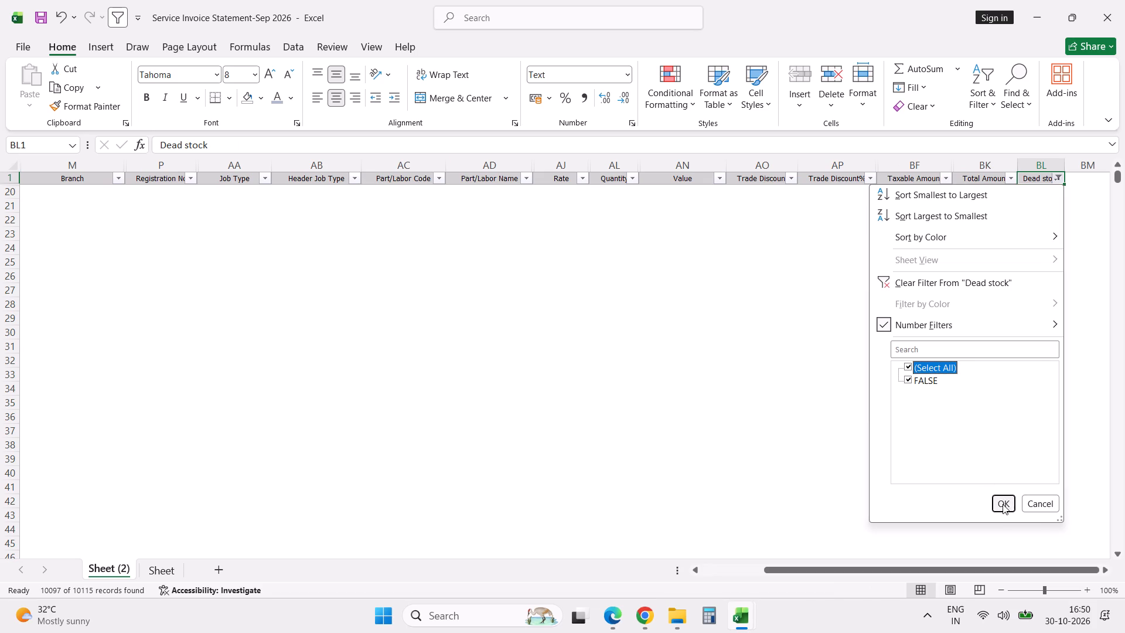
left_click(1003, 504)
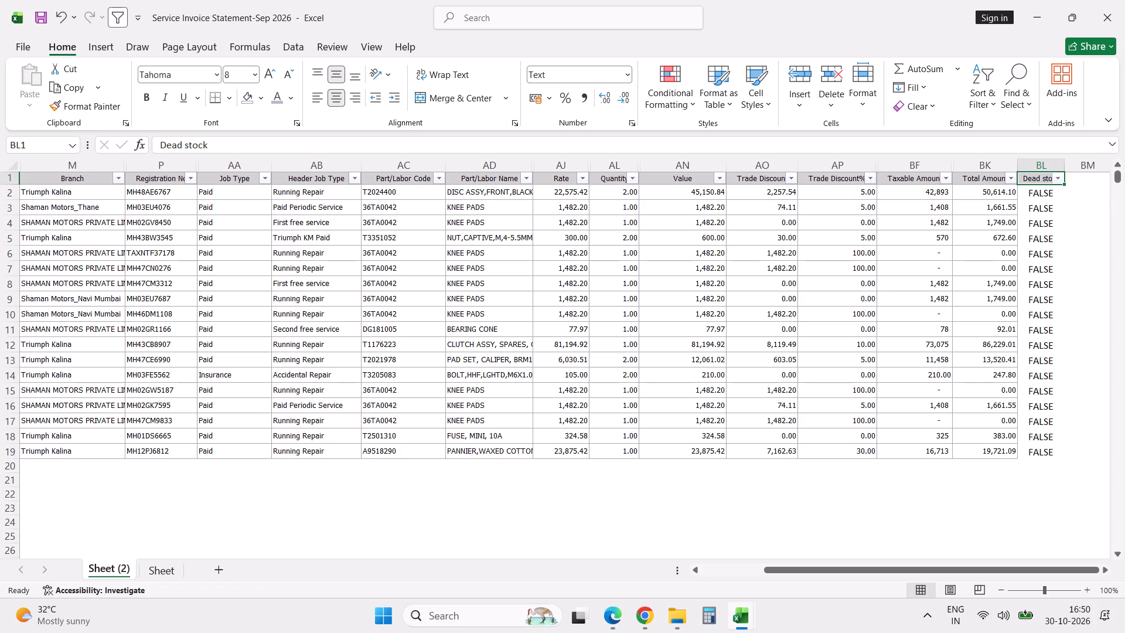
Filter the Part/Labor Code column to 36TA0042 only and check the Taxable Amount total of those rows.
left_click(440, 179)
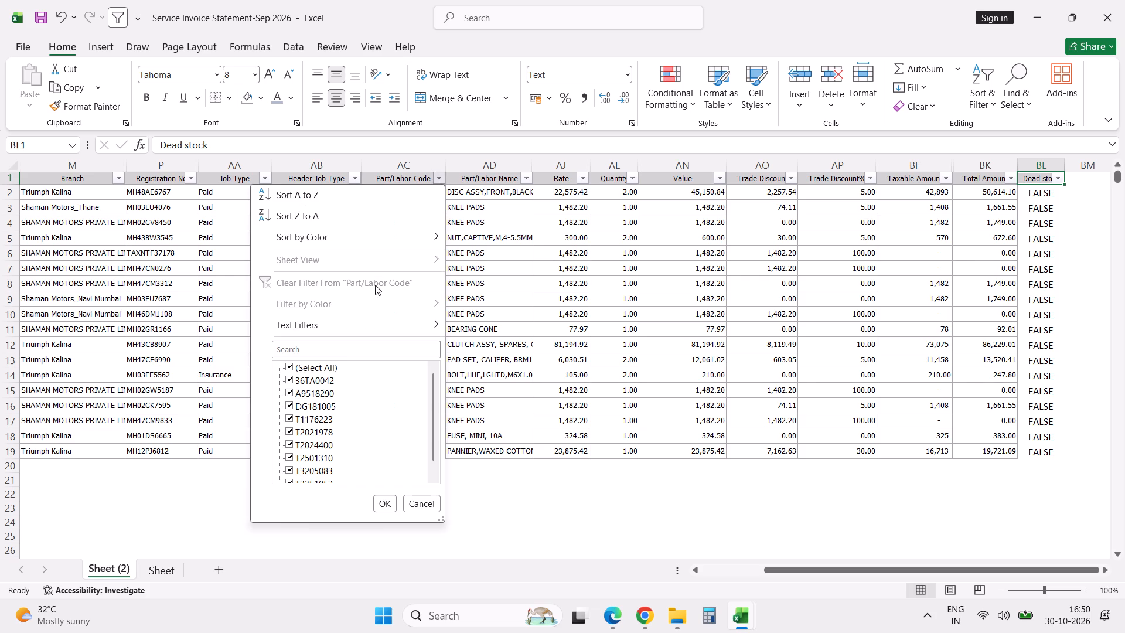
left_click(329, 369)
left_click(323, 384)
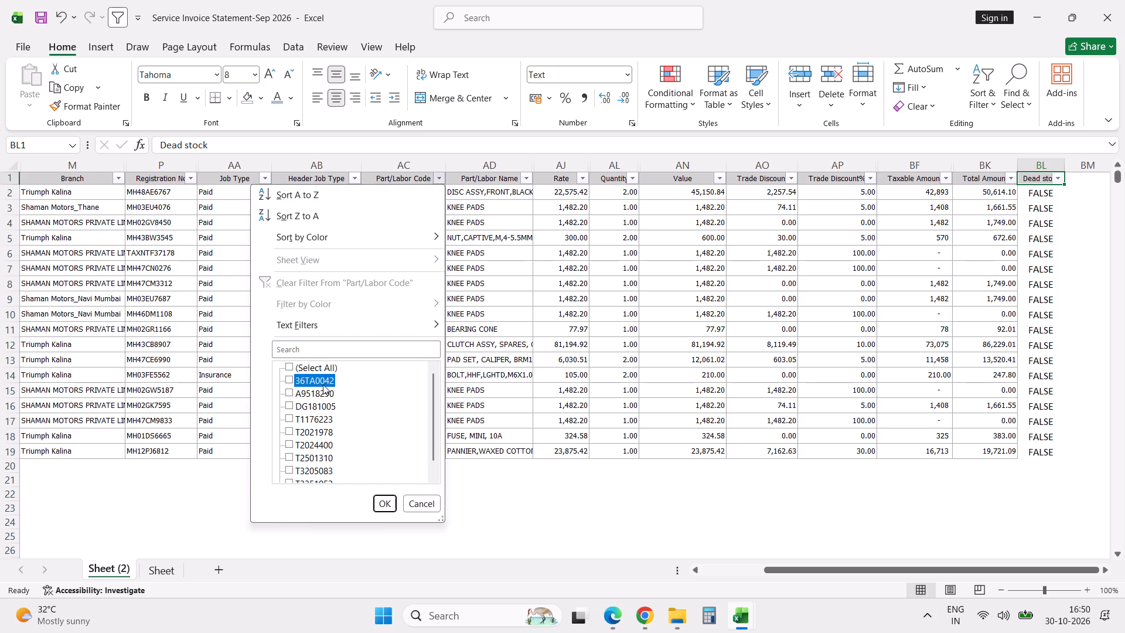
left_click(383, 504)
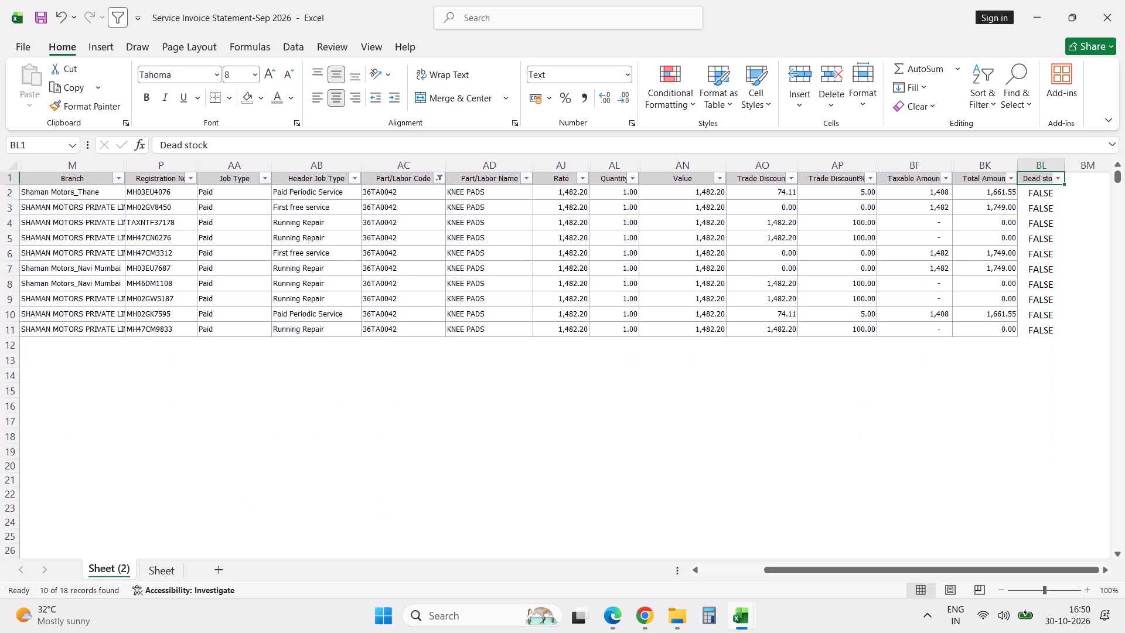
left_click(910, 196)
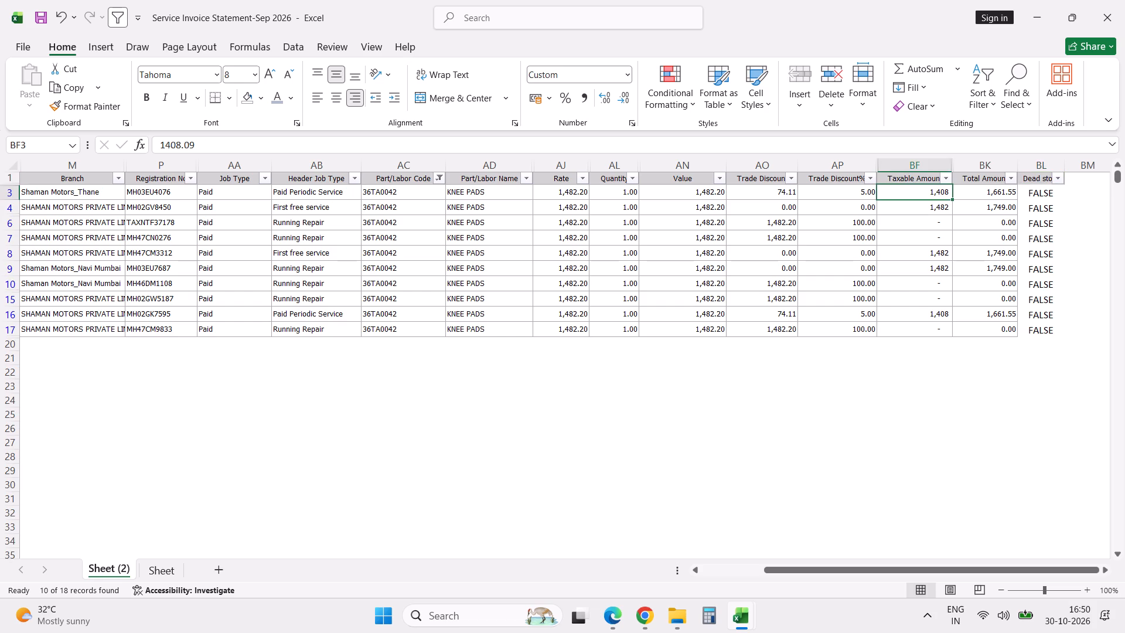
left_click(925, 329, "shift")
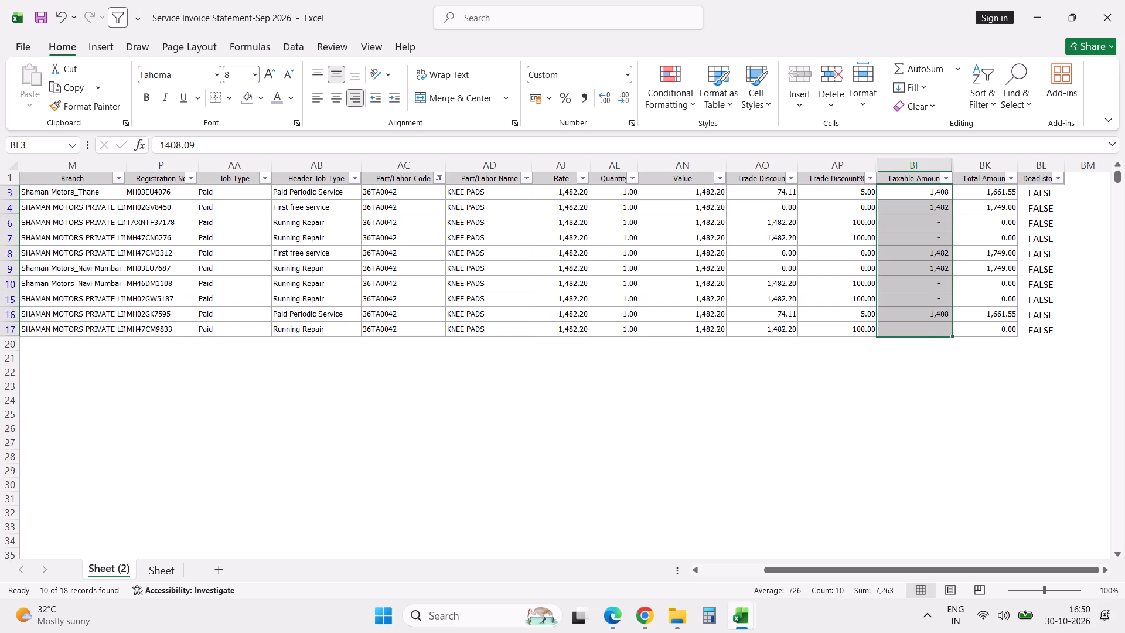
Delete all the filtered 36TA0042 KNEE PADS rows from the sheet.
left_click(12, 193)
key("shift+Down")
key("shift+Down")
key("shift+Down")
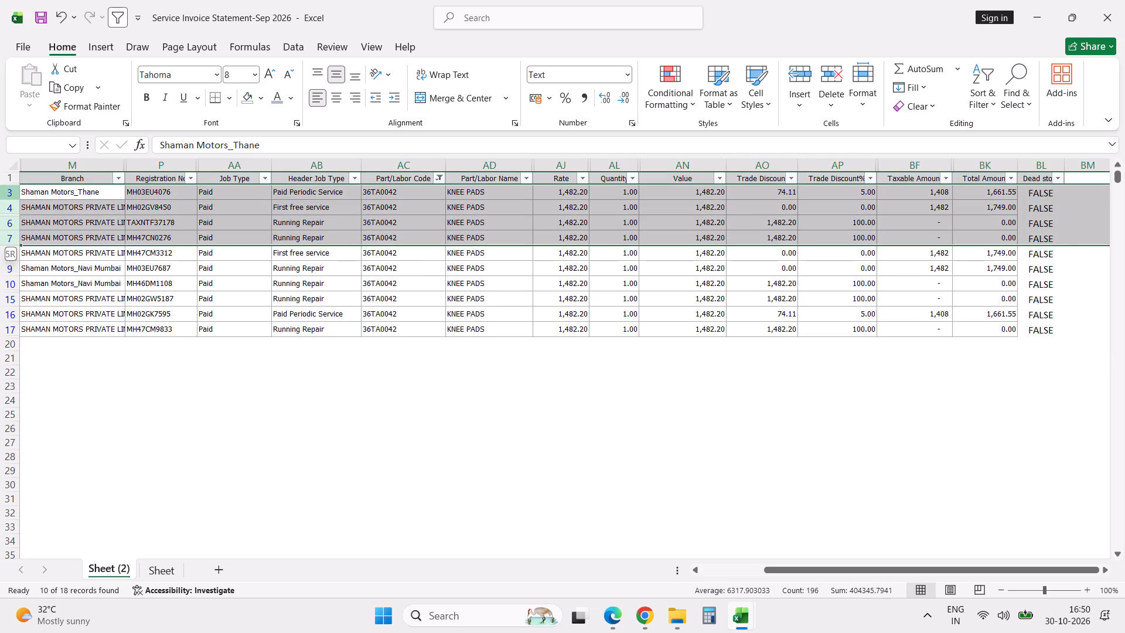
key("shift+Down")
key("shift+Down")
key("shift+Down")
key("shift+Down")
key("shift+Down")
key("shift+Down")
key("ctrl+minus")
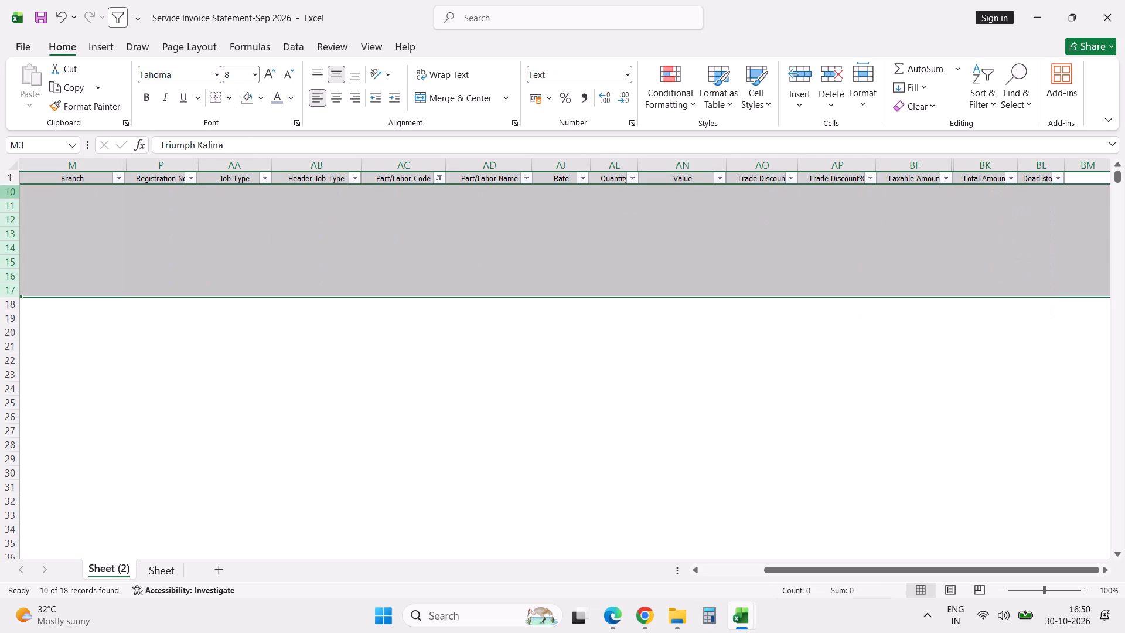
Reset the Part/Labor Code filter to show all the remaining part rows.
left_click(356, 275)
left_click(441, 180)
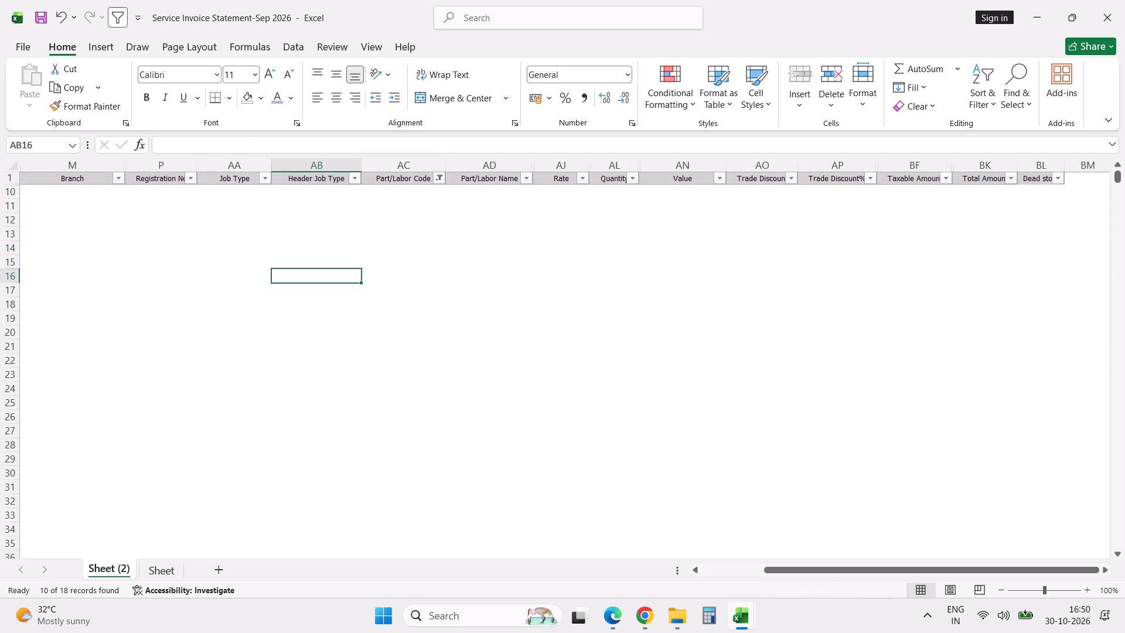
left_click(327, 366)
left_click(386, 506)
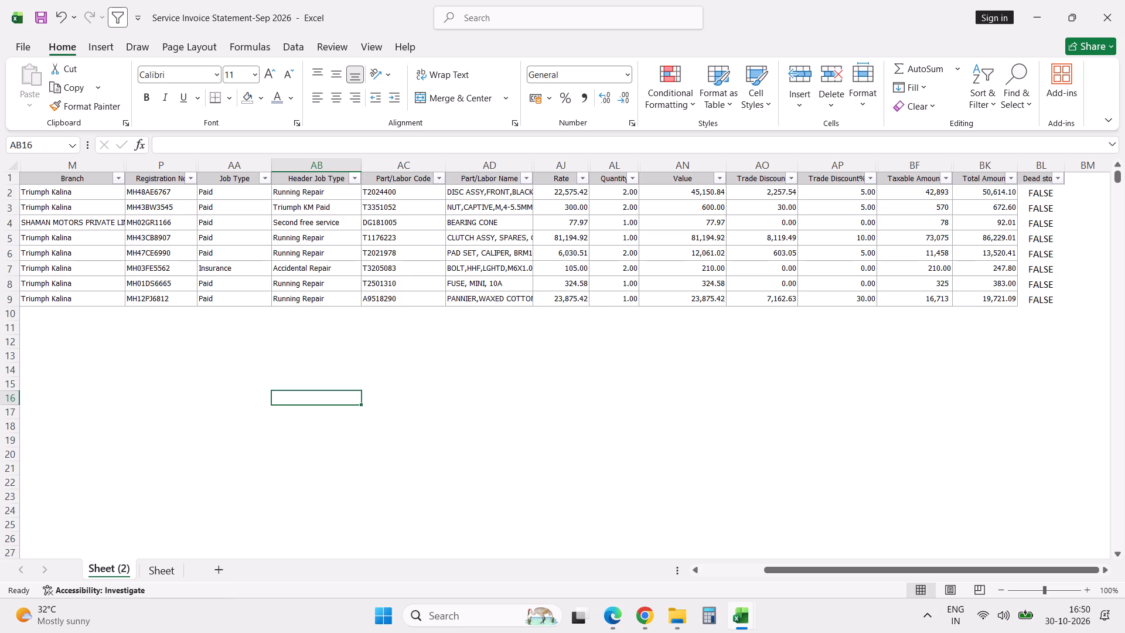
Check the Taxable Amount total of all the remaining FALSE-flagged part rows.
left_click(922, 193)
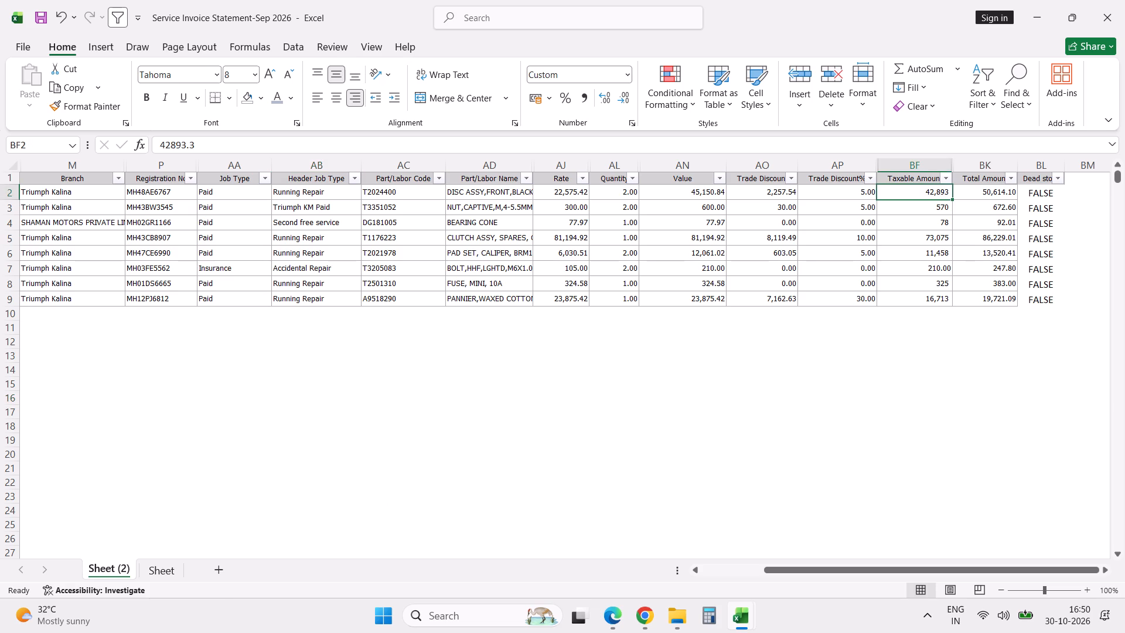
left_click(916, 294, "shift")
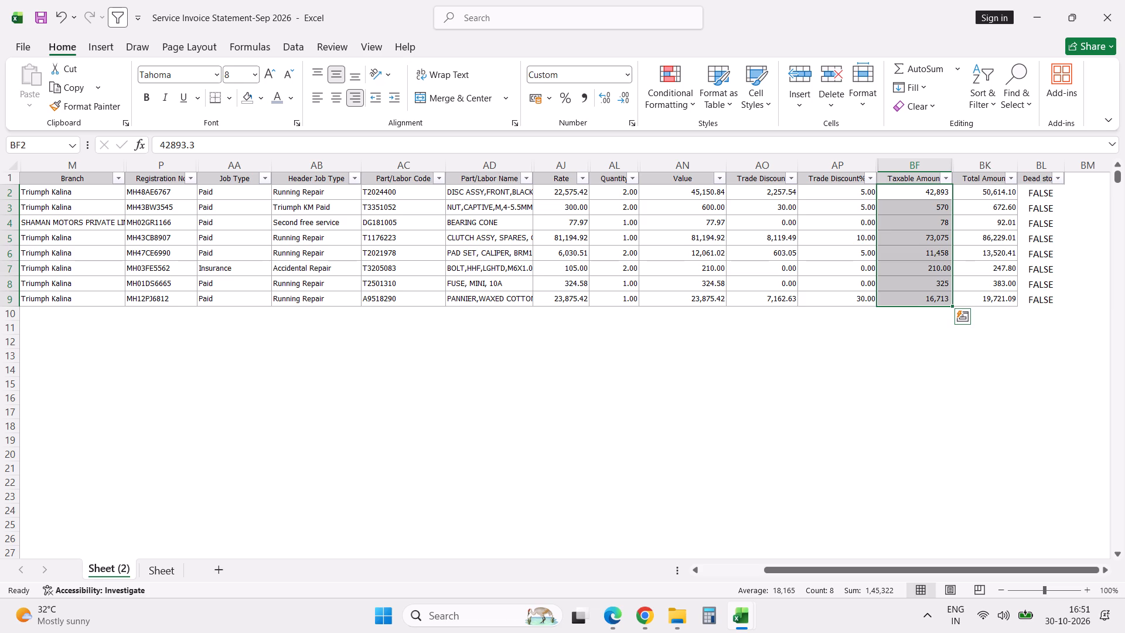
Look up part code A9518290 in the Combined sheet of the dead stock workbook, check its stock details, and return to the invoice sheet.
left_click(558, 297)
left_click(418, 300)
key("ctrl+c")
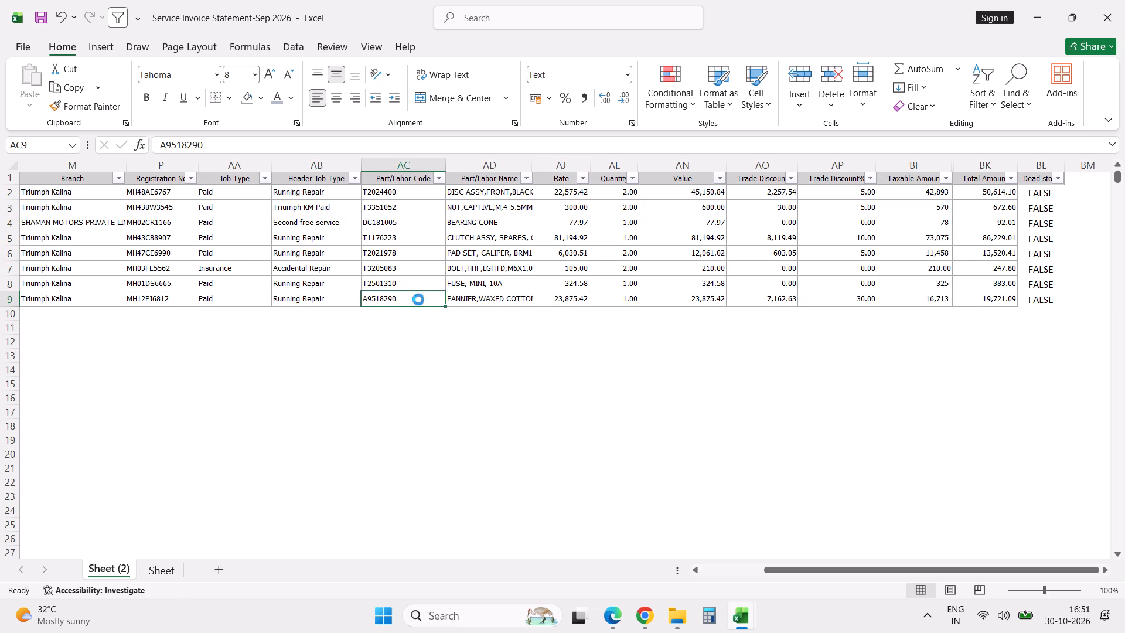
key("alt+Tab")
key("ctrl+f")
key("ctrl+v")
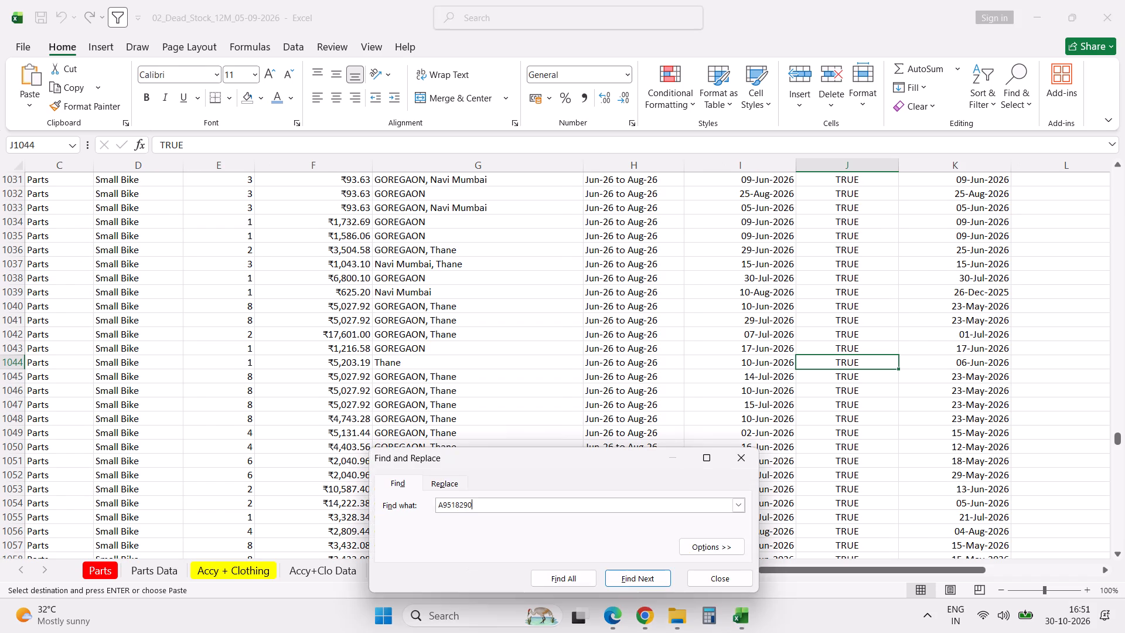
key("Return")
key("Escape")
key("Tab")
key("Tab")
key("Tab")
key("Tab")
key("Tab")
key("Tab")
key("Tab")
key("Tab")
key("Tab")
key("Tab")
key("Tab")
key("Tab")
key("Tab")
key("Tab")
key("Tab")
key("Tab")
key("Tab")
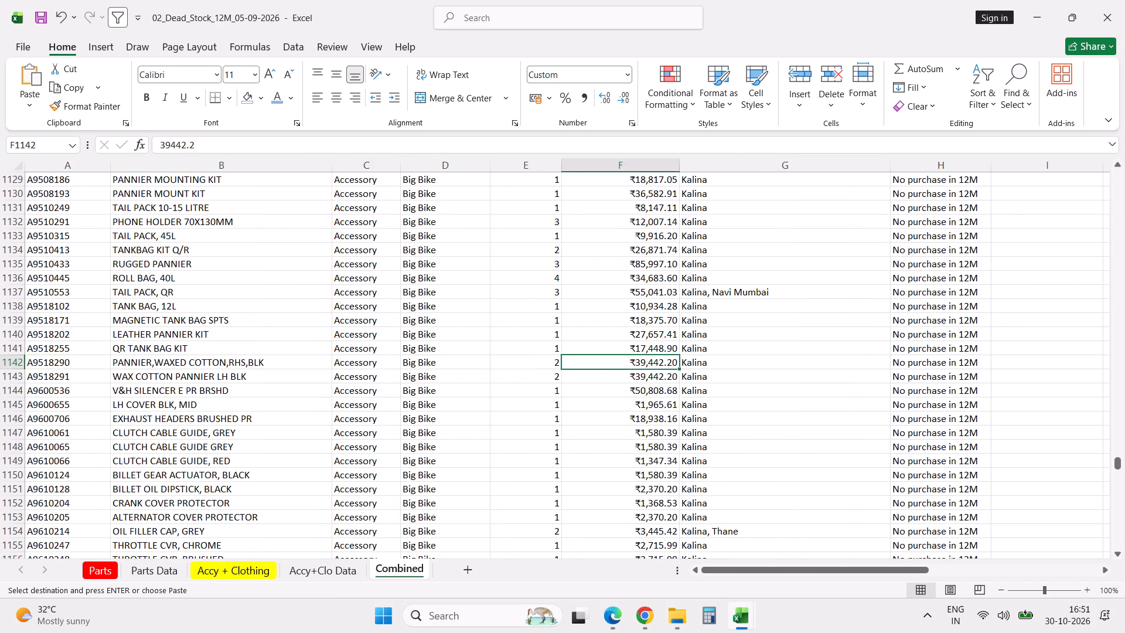
key("alt+Tab")
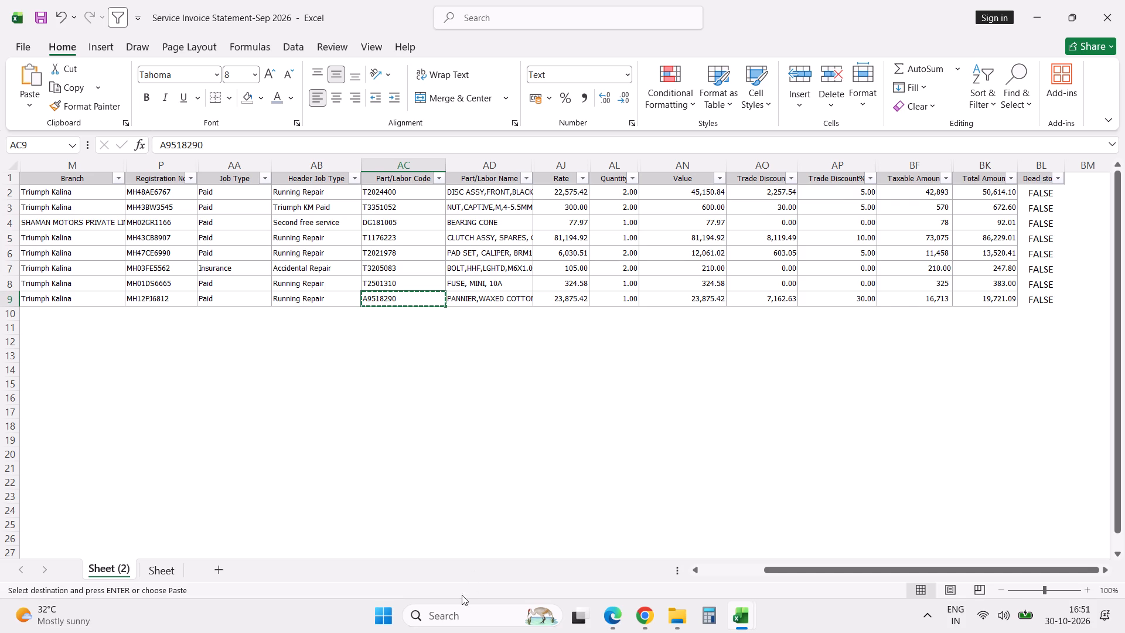
Launch Excellon Bajaj 5 from the recently used apps.
left_click(458, 615)
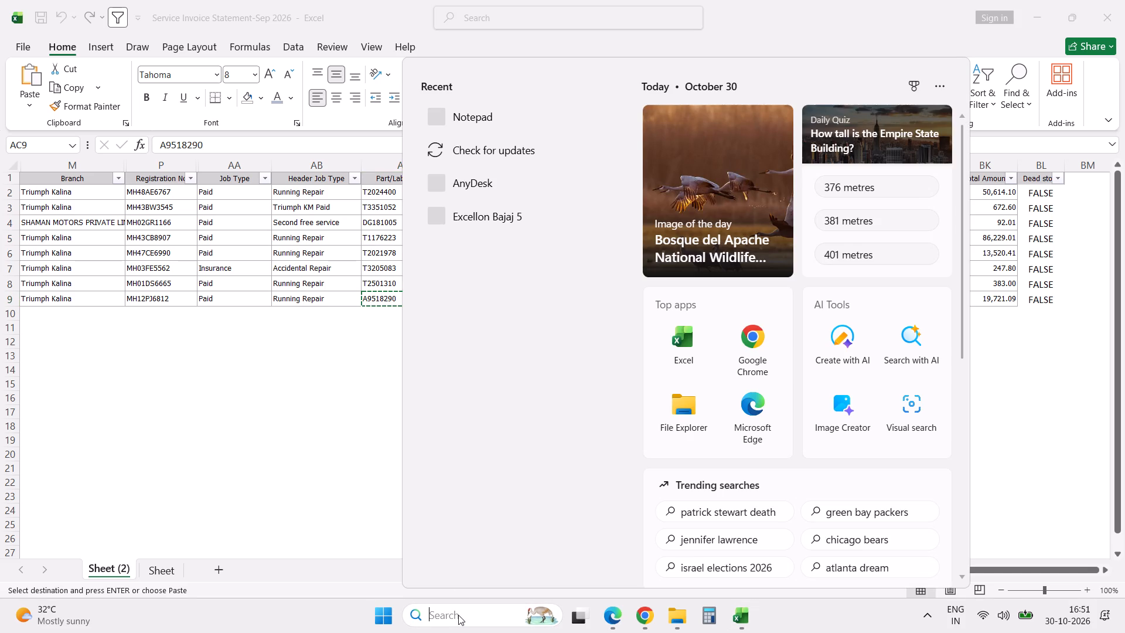
left_click(512, 224)
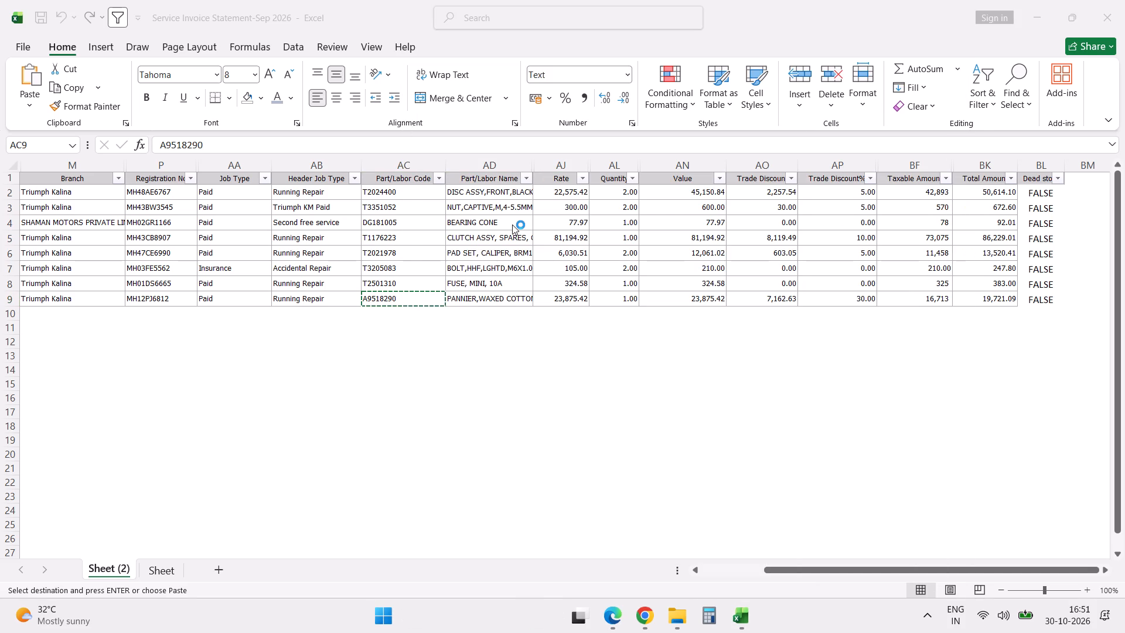